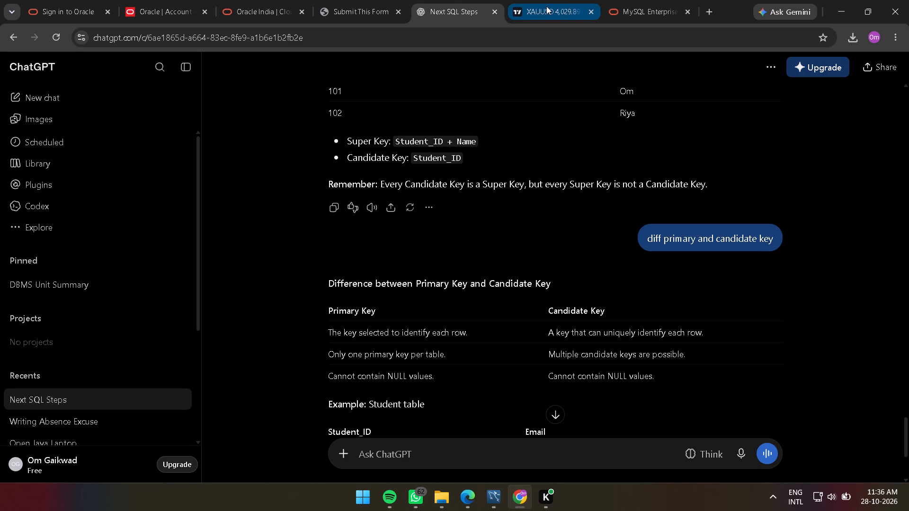
# Switch to the XAUUSD chart on TradingView and dismiss the AI Copilot promotion.
pyautogui.click(546, 6)
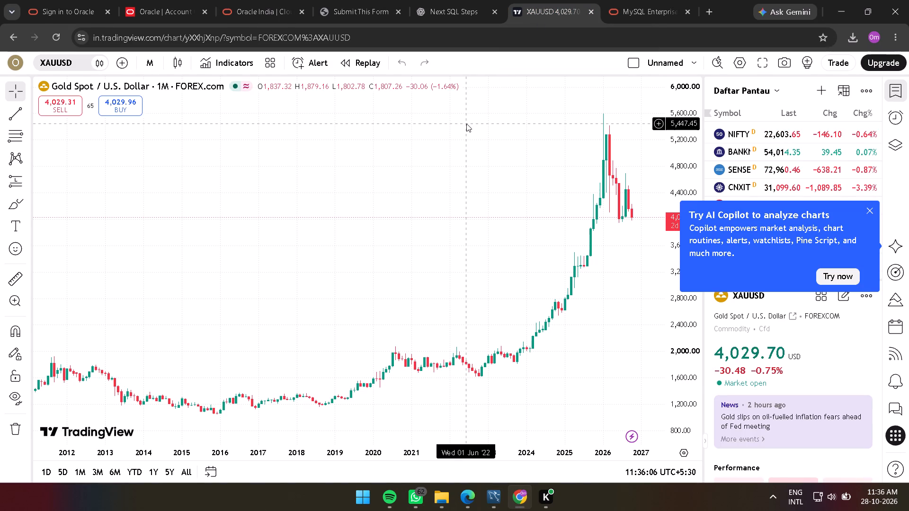
pyautogui.click(147, 62)
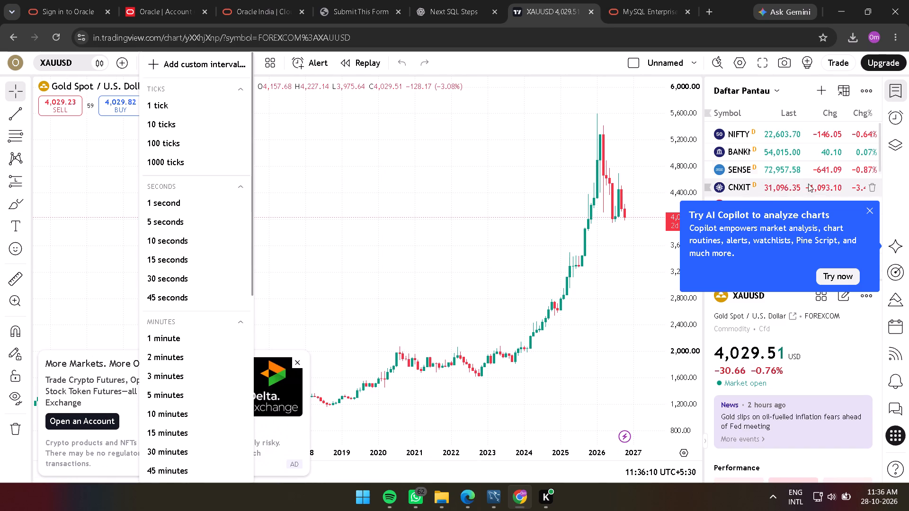
pyautogui.click(868, 209)
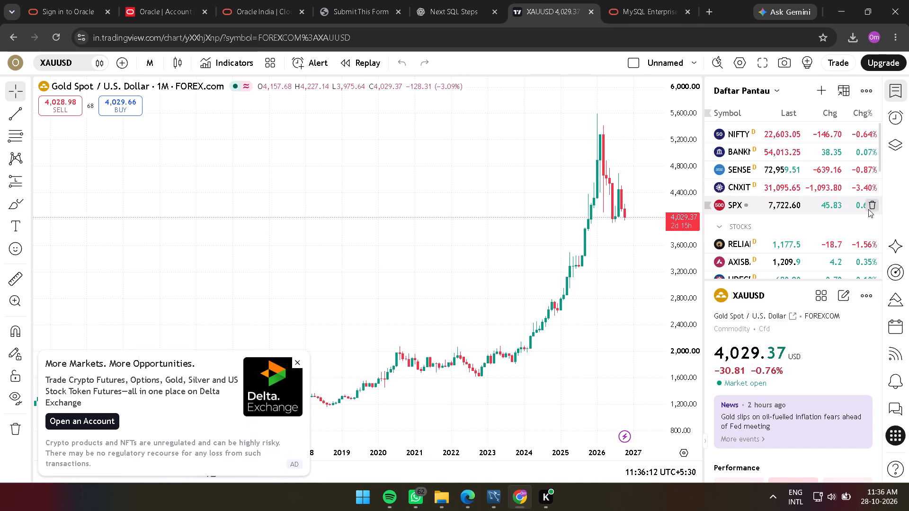
# Set the gold chart's interval to 1 day.
pyautogui.click(150, 61)
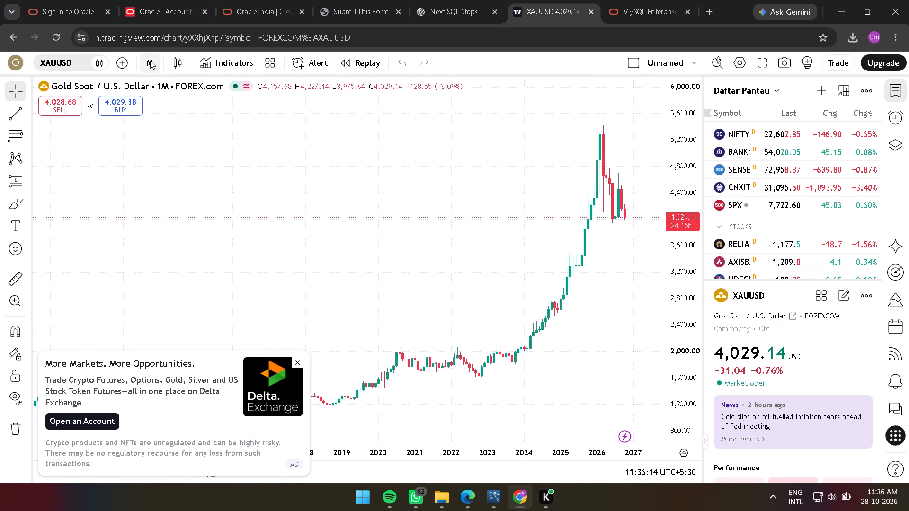
pyautogui.scroll(-1, 190, 423)
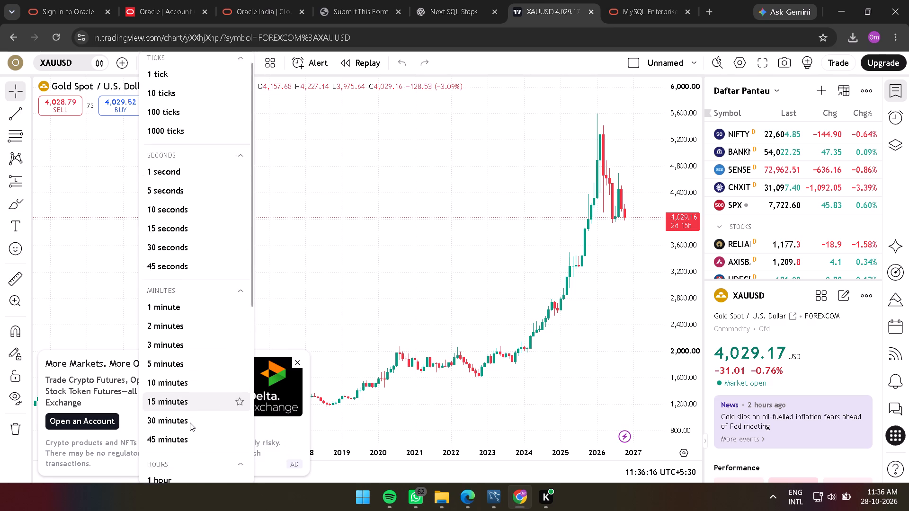
pyautogui.scroll(-3, 190, 423)
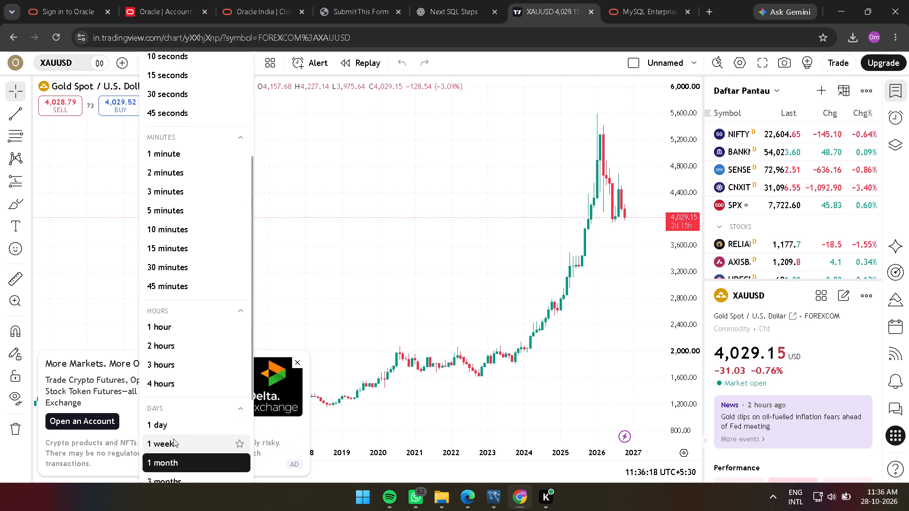
pyautogui.click(180, 430)
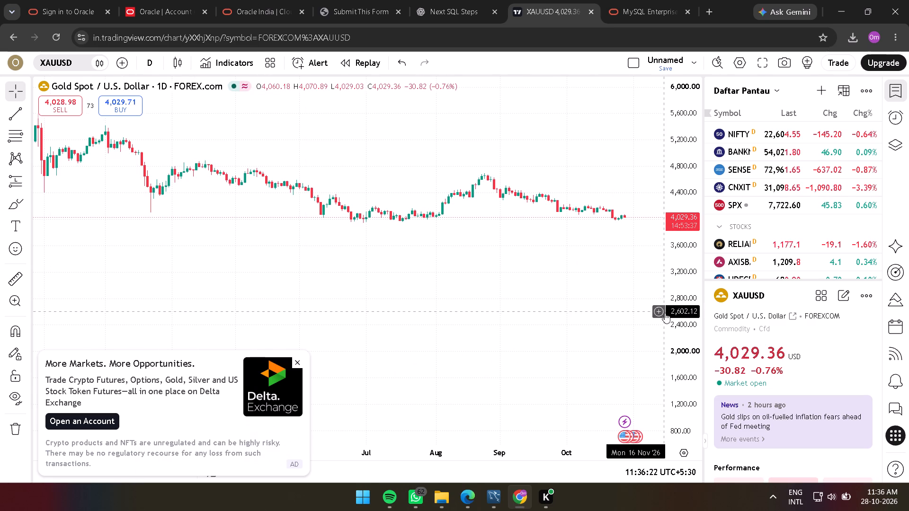
# Mark the July lows on the daily chart with two horizontal lines, at about 3,980.07 and 3,947.11.
pyautogui.moveTo(682, 342); pyautogui.dragTo(658, 126)
pyautogui.moveTo(580, 225); pyautogui.dragTo(559, 270)
pyautogui.moveTo(694, 363); pyautogui.dragTo(685, 234)
pyautogui.moveTo(600, 209); pyautogui.dragTo(601, 277)
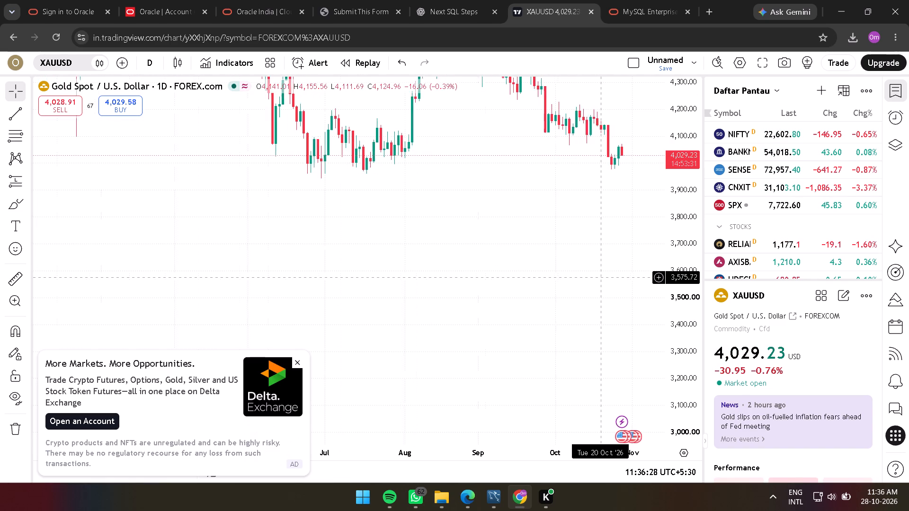
pyautogui.moveTo(500, 243); pyautogui.dragTo(490, 289)
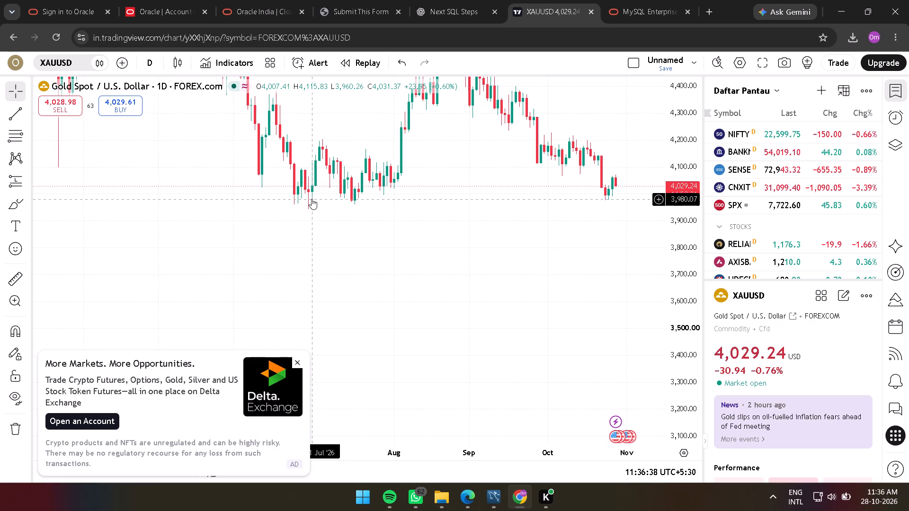
pyautogui.hotkey('alt', 'h')
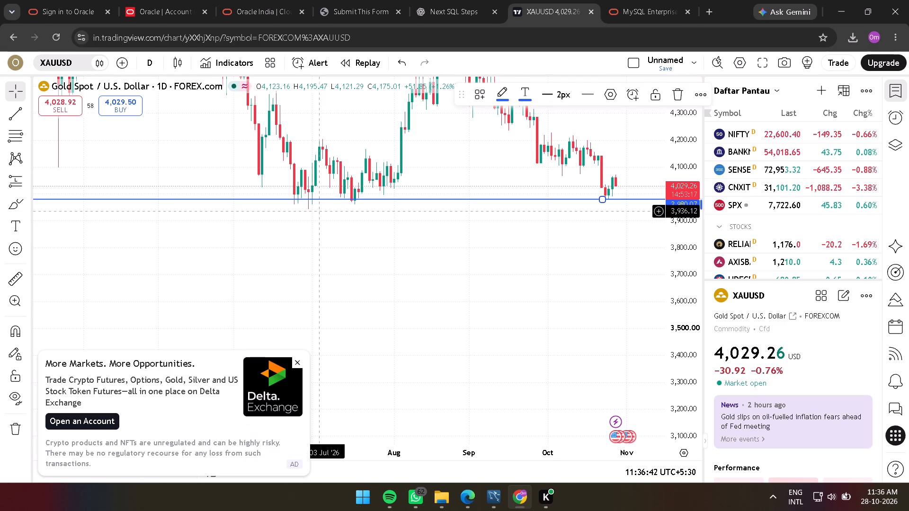
pyautogui.hotkey('alt', 'h')
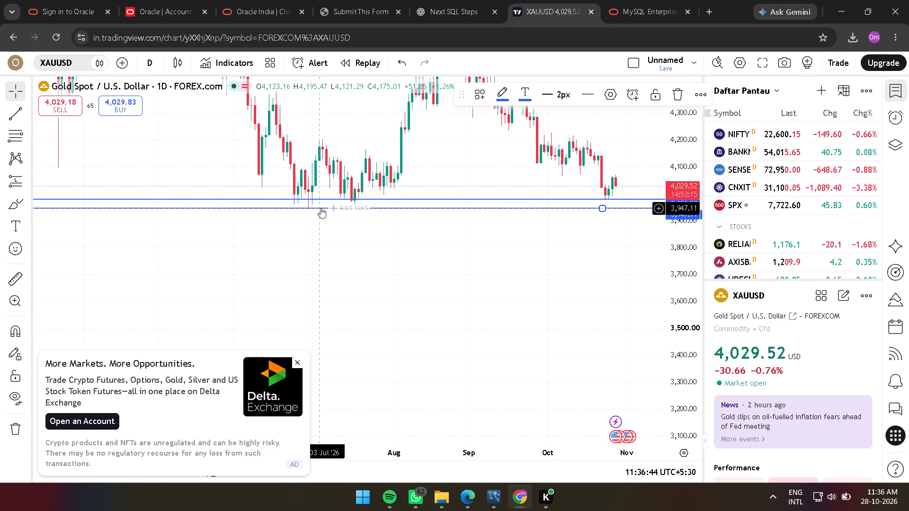
pyautogui.click(470, 250)
# Set the gold chart's interval to 4 hours.
pyautogui.moveTo(587, 267); pyautogui.dragTo(451, 319)
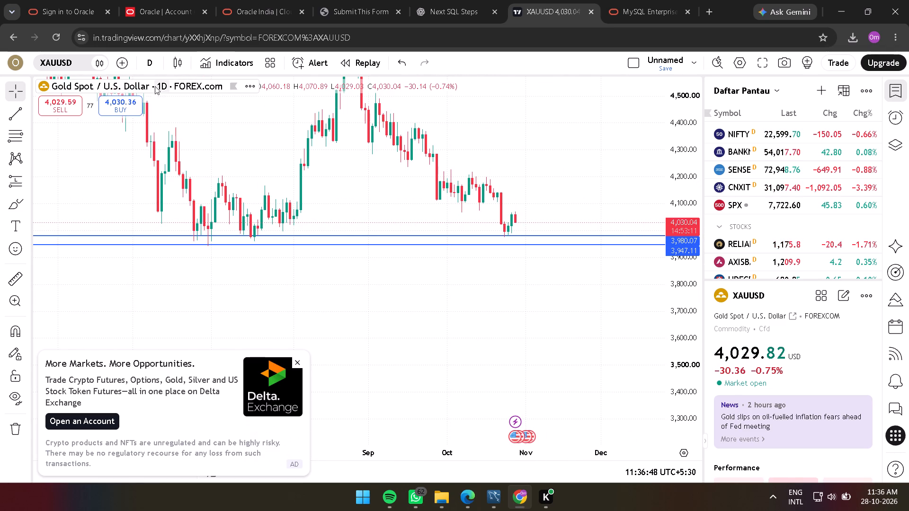
pyautogui.click(149, 59)
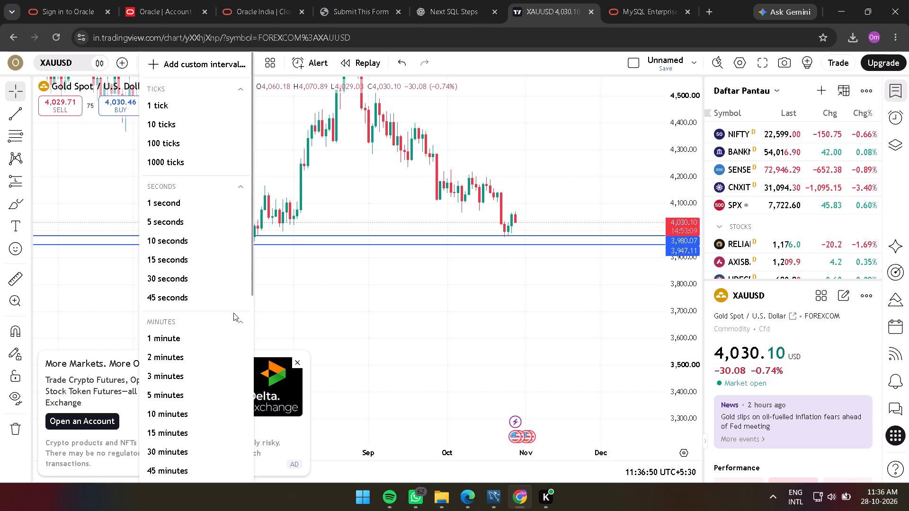
pyautogui.scroll(-4, 204, 383)
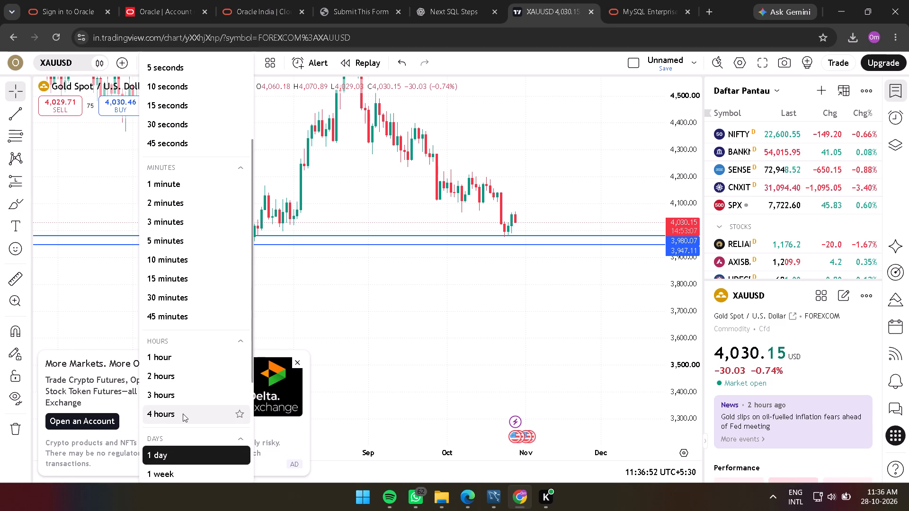
pyautogui.click(182, 414)
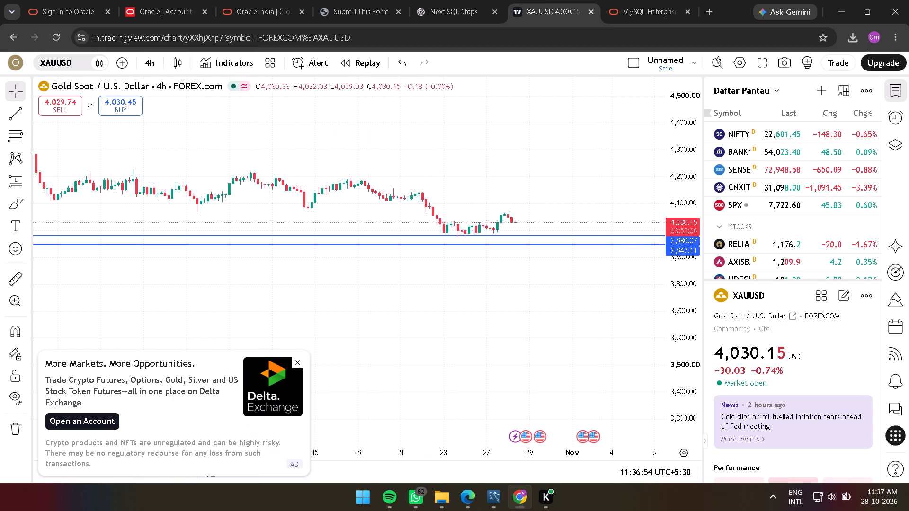
# Draw a horizontal line at about 4,031.25 near the latest candle on the 4-hour chart.
pyautogui.moveTo(683, 401); pyautogui.dragTo(673, 198)
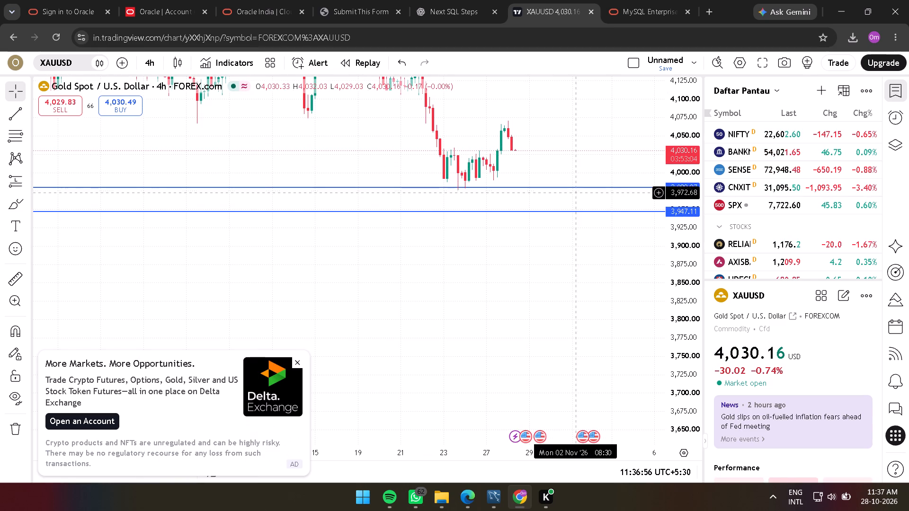
pyautogui.moveTo(562, 133); pyautogui.dragTo(568, 244)
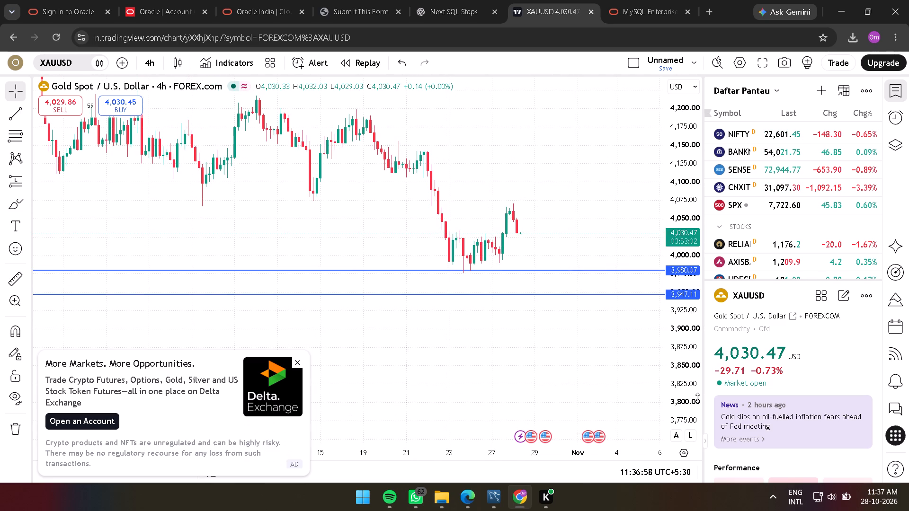
pyautogui.moveTo(697, 398); pyautogui.dragTo(644, 179)
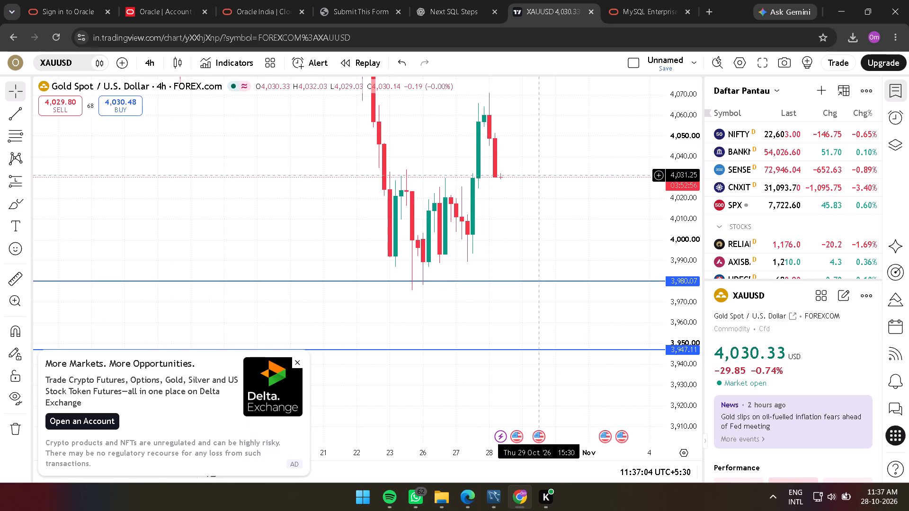
pyautogui.hotkey('alt', 'h')
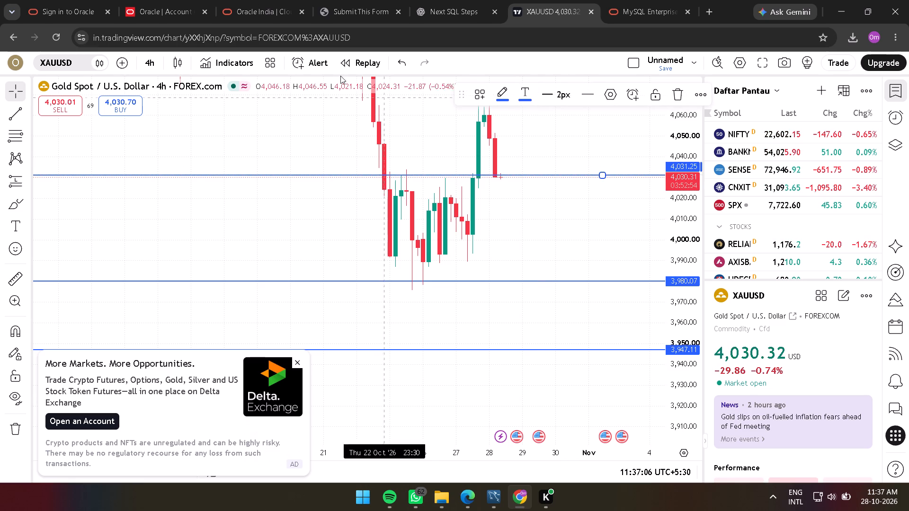
# Set the chart interval to 1 hour and examine the recent price action around the 4,031.25 line.
pyautogui.click(150, 58)
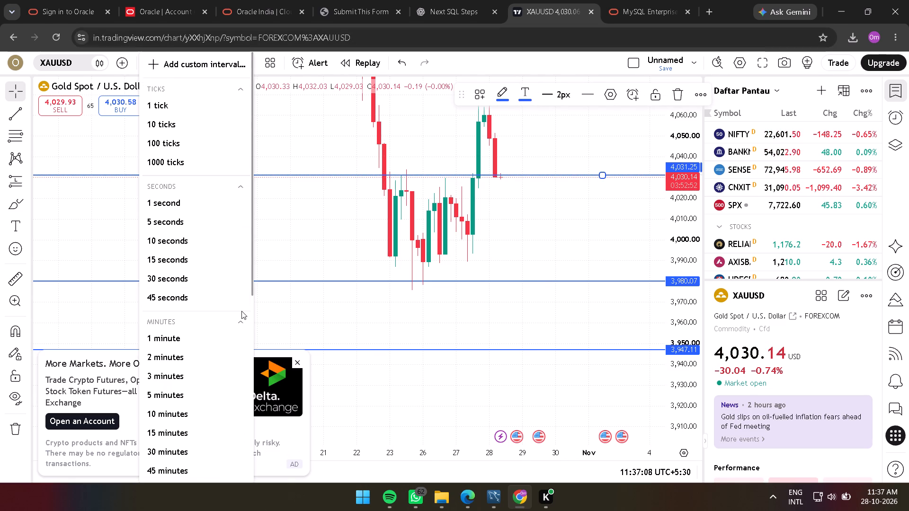
pyautogui.scroll(-2, 169, 414)
pyautogui.click(169, 414)
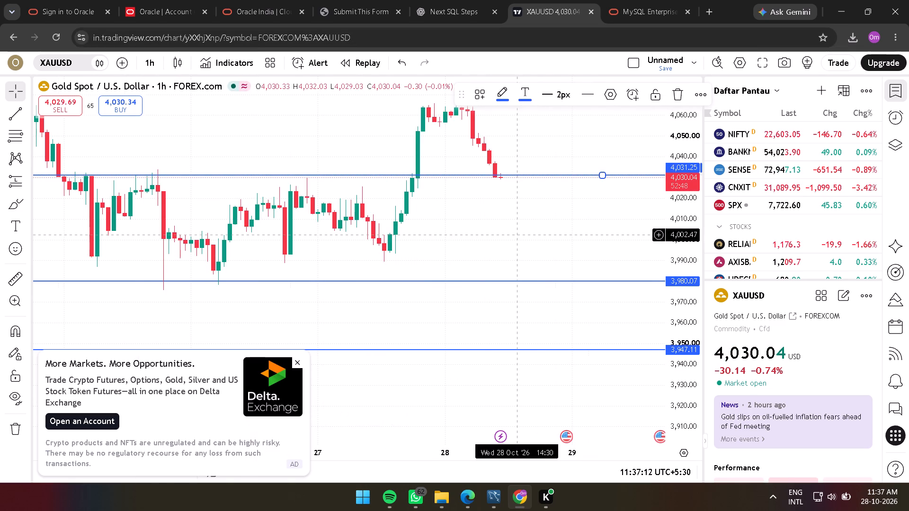
pyautogui.moveTo(517, 235); pyautogui.dragTo(529, 299)
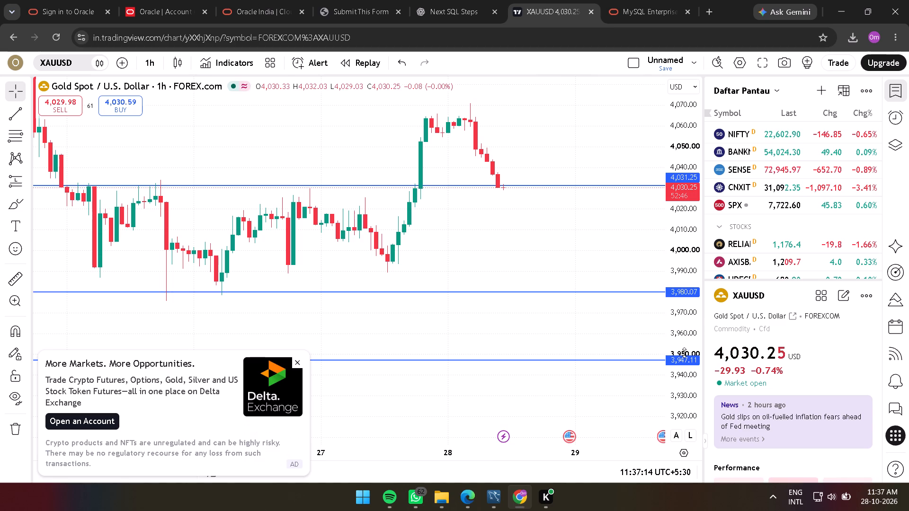
pyautogui.moveTo(684, 350); pyautogui.dragTo(652, 213)
pyautogui.moveTo(534, 215); pyautogui.dragTo(550, 297)
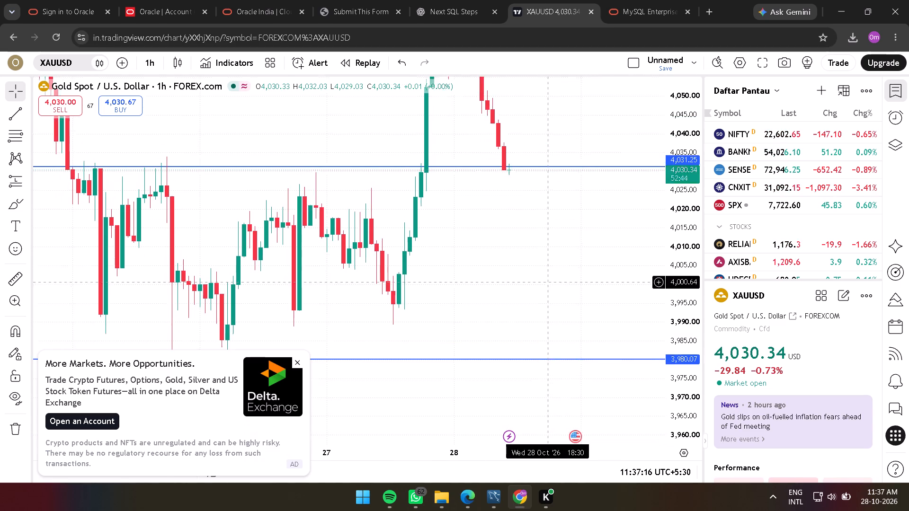
pyautogui.moveTo(550, 297); pyautogui.dragTo(551, 330)
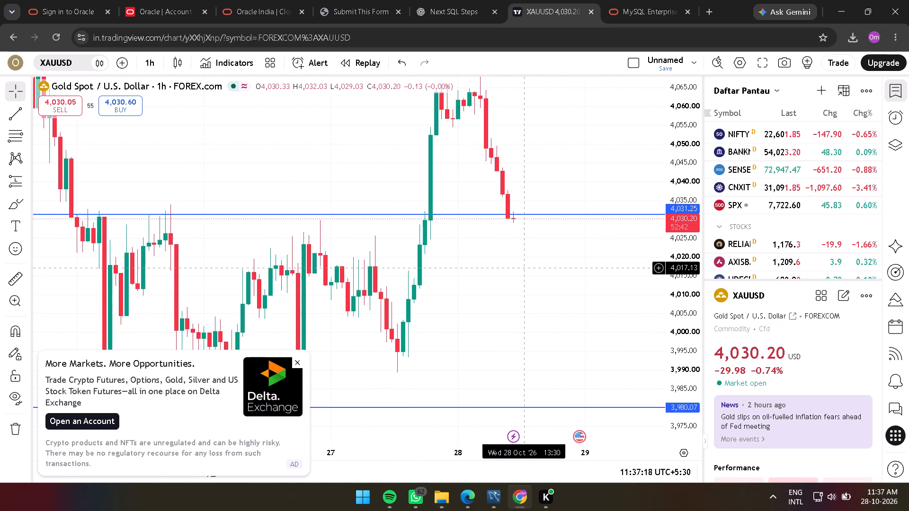
pyautogui.moveTo(526, 268); pyautogui.dragTo(530, 314)
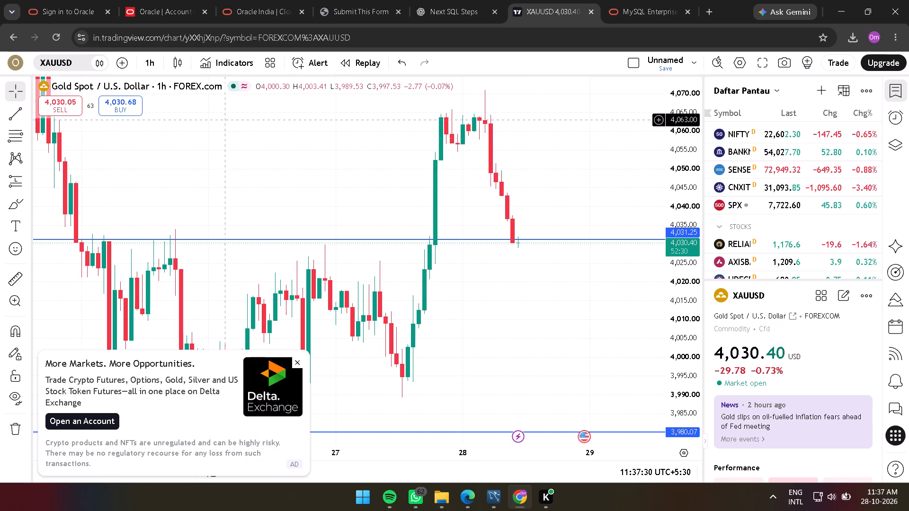
# Set the gold chart's interval to 30 minutes.
pyautogui.click(155, 70)
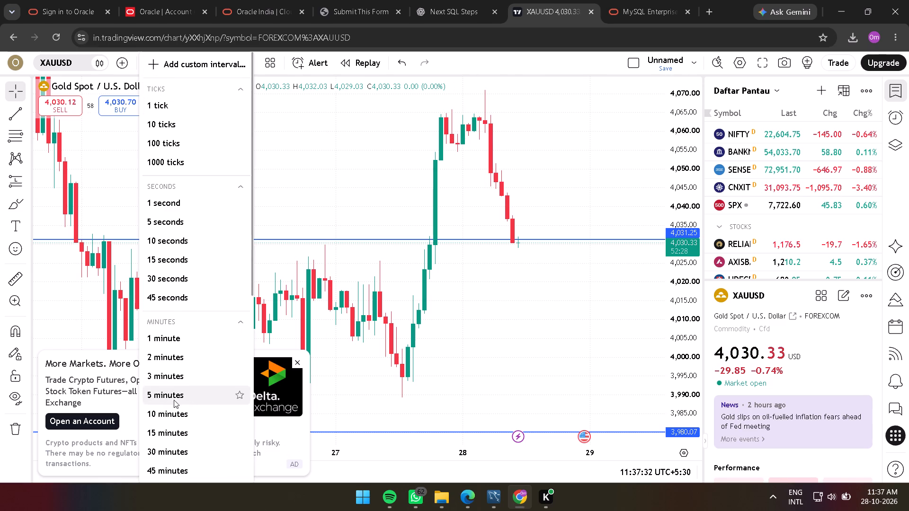
pyautogui.click(187, 457)
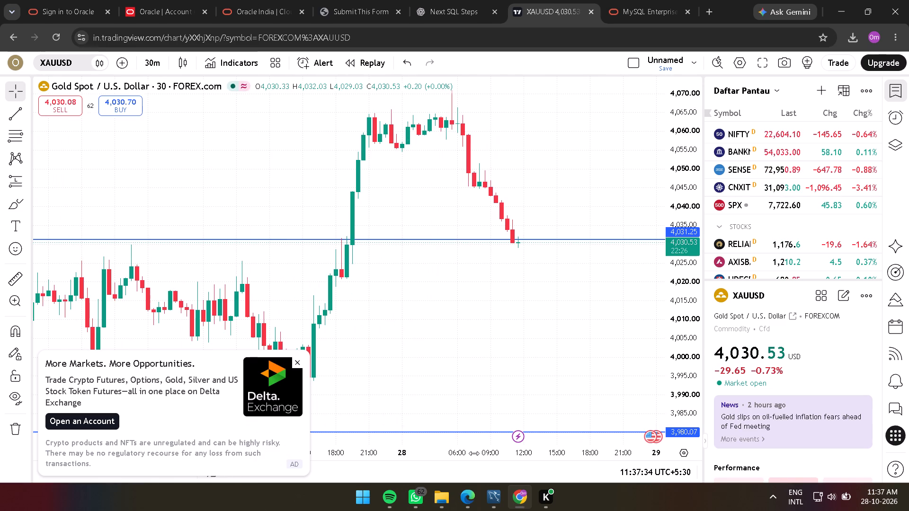
# Draw a horizontal line at about 4,029.85, just below the 4,031.25 line, on the 30-minute chart.
pyautogui.moveTo(383, 389); pyautogui.dragTo(521, 373)
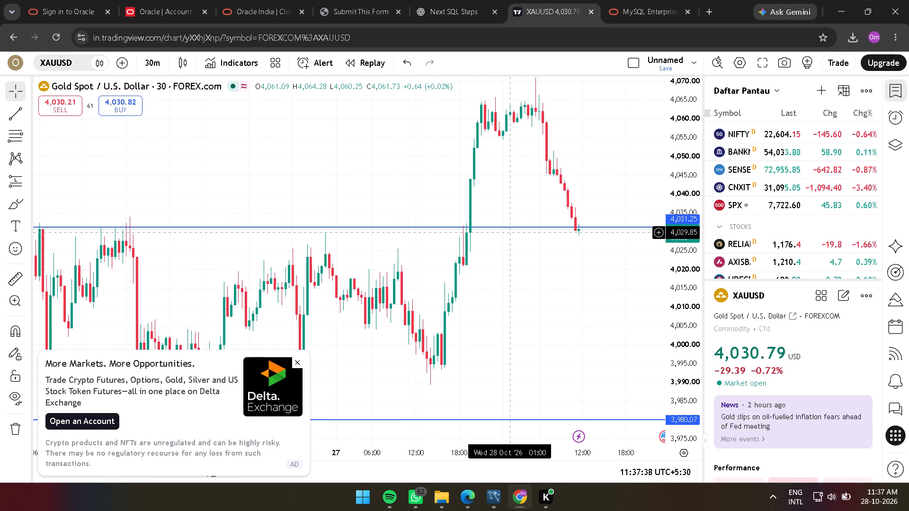
pyautogui.hotkey('alt', 'h')
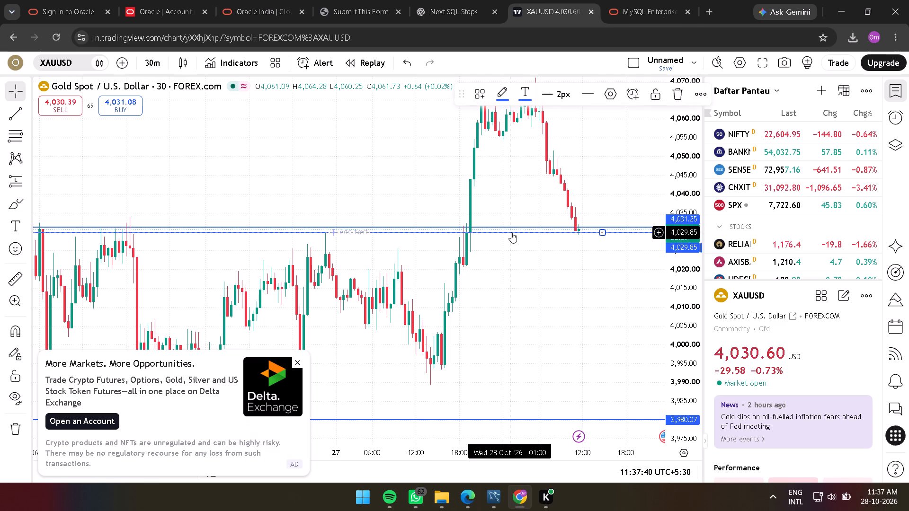
pyautogui.click(519, 247)
# Move the 4,031.25 horizontal line up to about 4,032.12 on the 30-minute chart.
pyautogui.moveTo(585, 272); pyautogui.dragTo(552, 280)
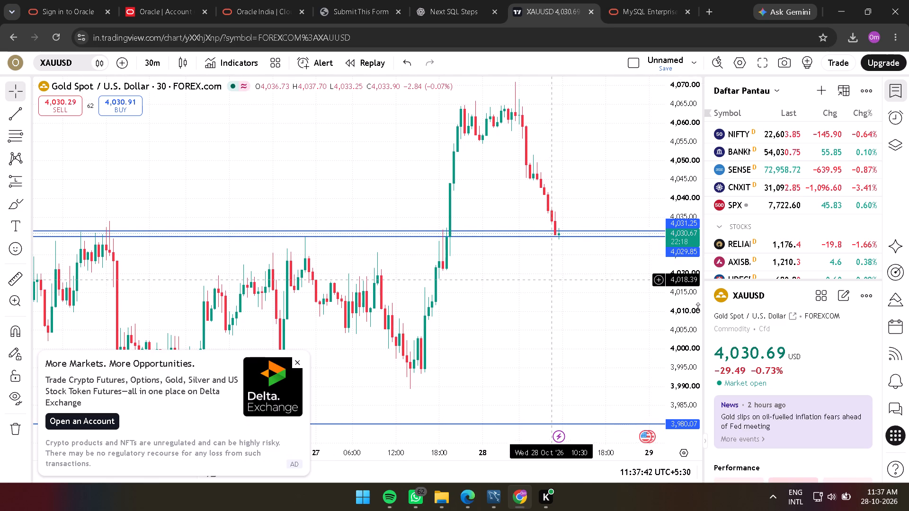
pyautogui.moveTo(687, 381); pyautogui.dragTo(689, 224)
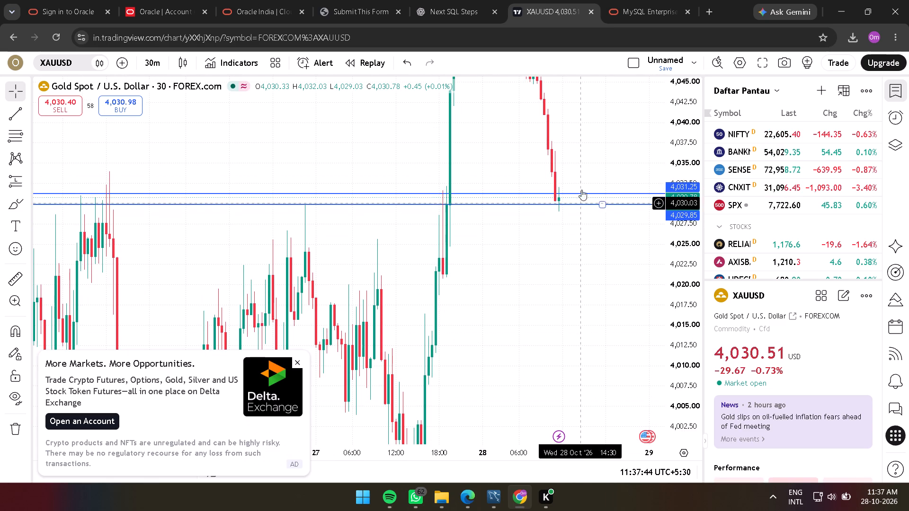
pyautogui.moveTo(589, 160); pyautogui.dragTo(579, 201)
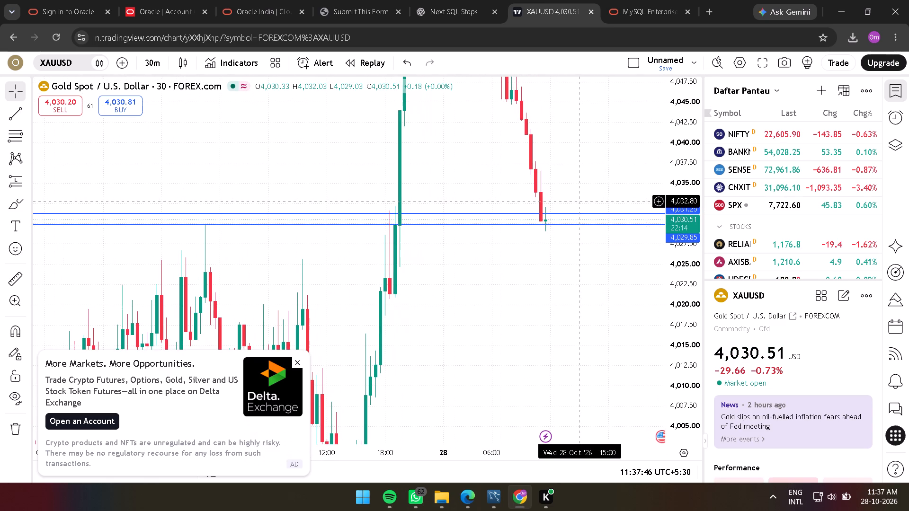
pyautogui.moveTo(688, 131); pyautogui.dragTo(694, 281)
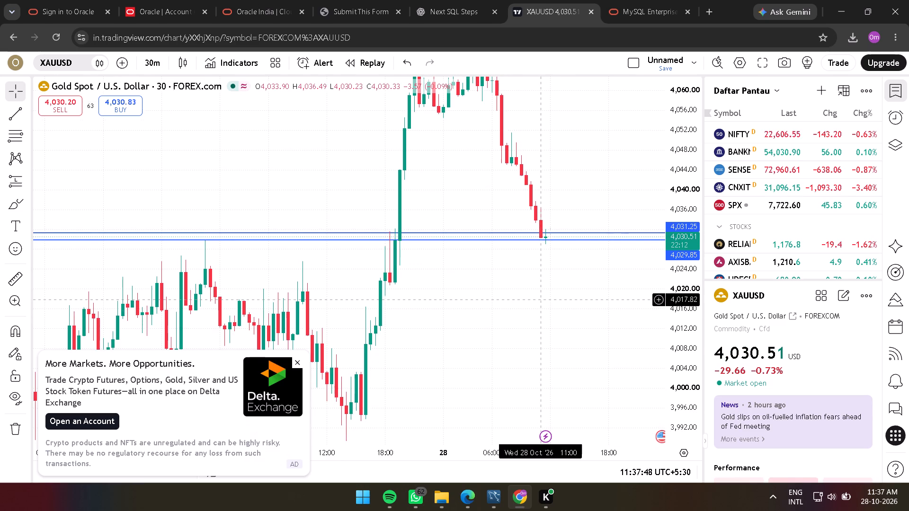
pyautogui.moveTo(541, 300); pyautogui.dragTo(574, 285)
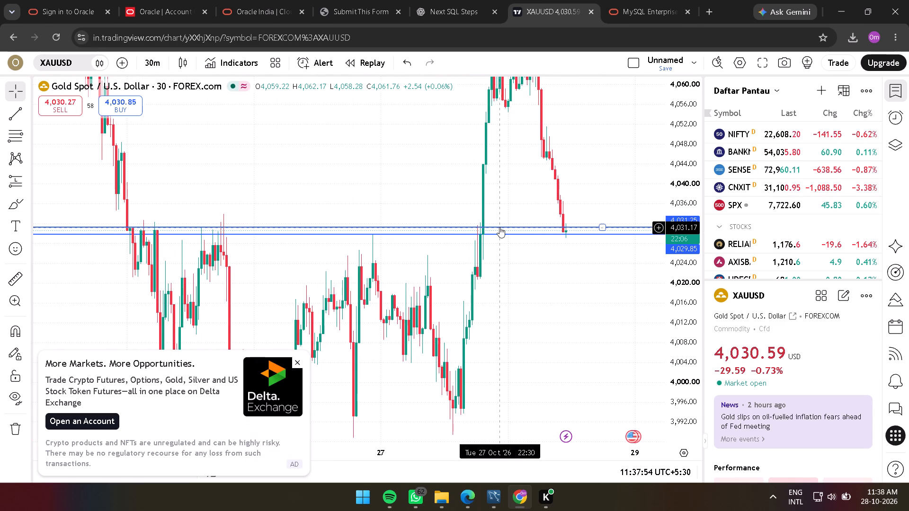
pyautogui.moveTo(499, 227); pyautogui.dragTo(502, 223)
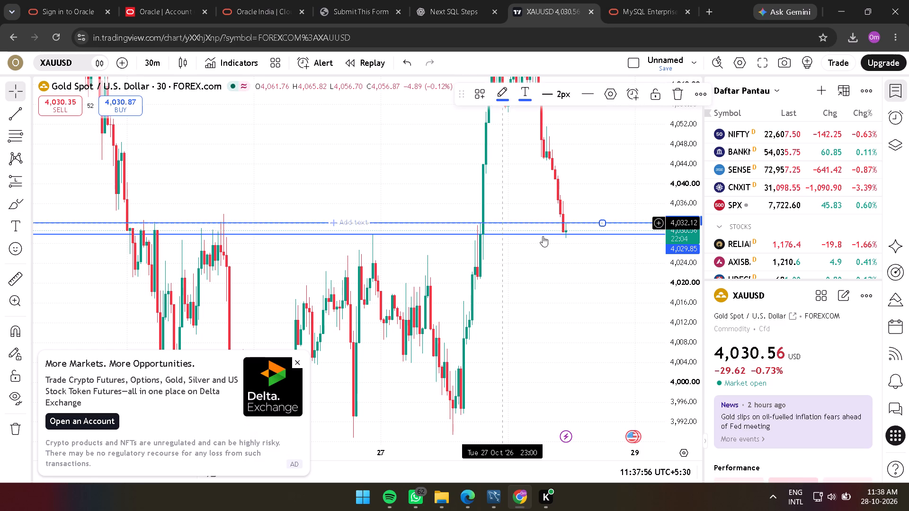
pyautogui.click(591, 282)
pyautogui.moveTo(591, 282); pyautogui.dragTo(573, 315)
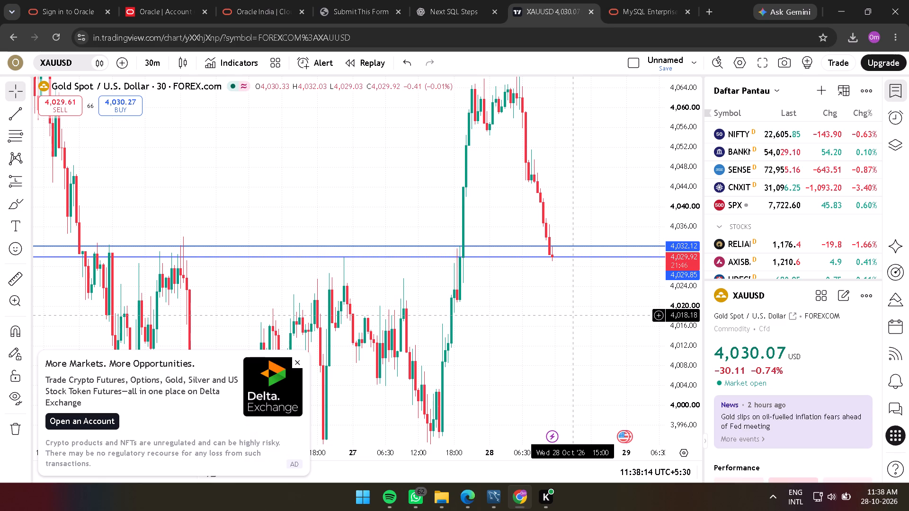
# Set the chart interval to 15 minutes and examine the price action around the 4,032.12 and 4,029.85 lines.
pyautogui.click(155, 64)
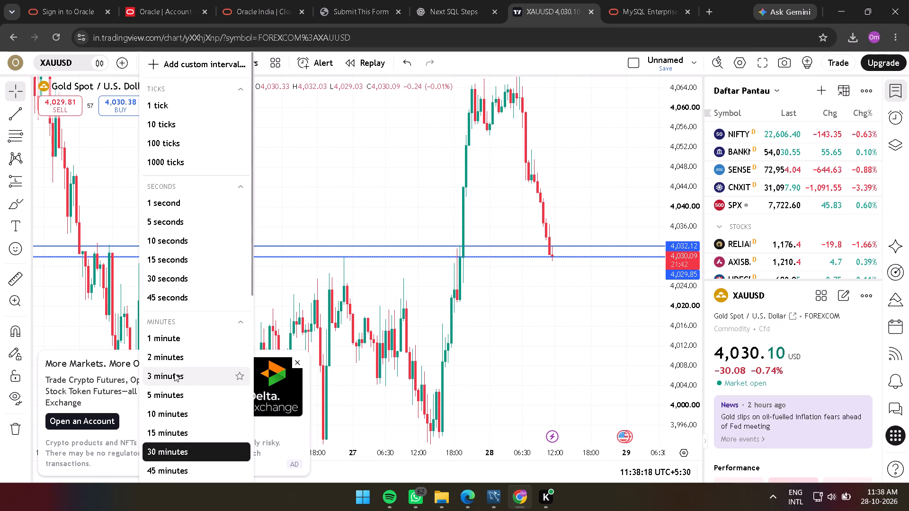
pyautogui.click(180, 429)
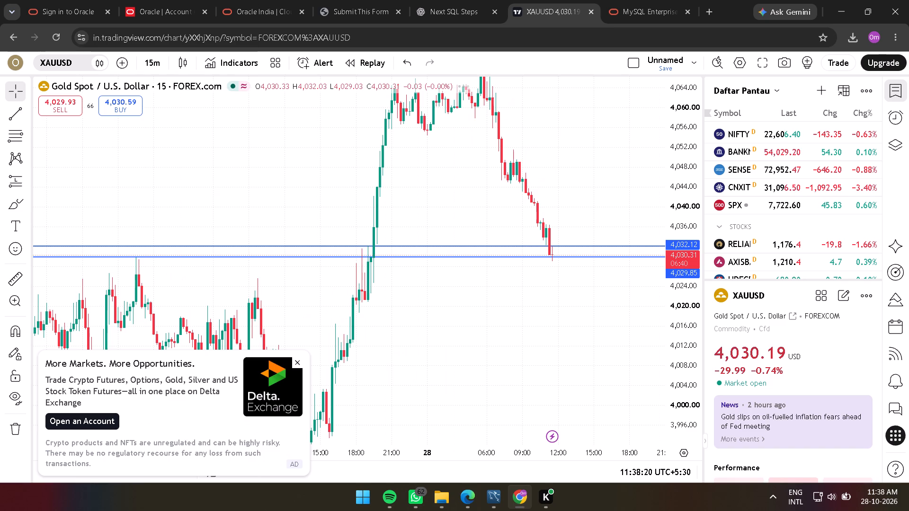
pyautogui.moveTo(475, 278); pyautogui.dragTo(473, 303)
pyautogui.moveTo(436, 323); pyautogui.dragTo(549, 275)
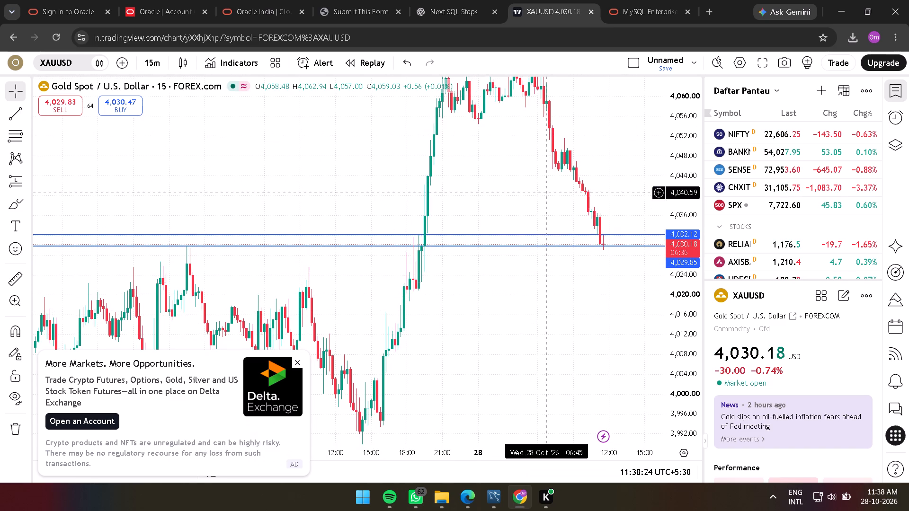
pyautogui.moveTo(613, 185); pyautogui.dragTo(516, 234)
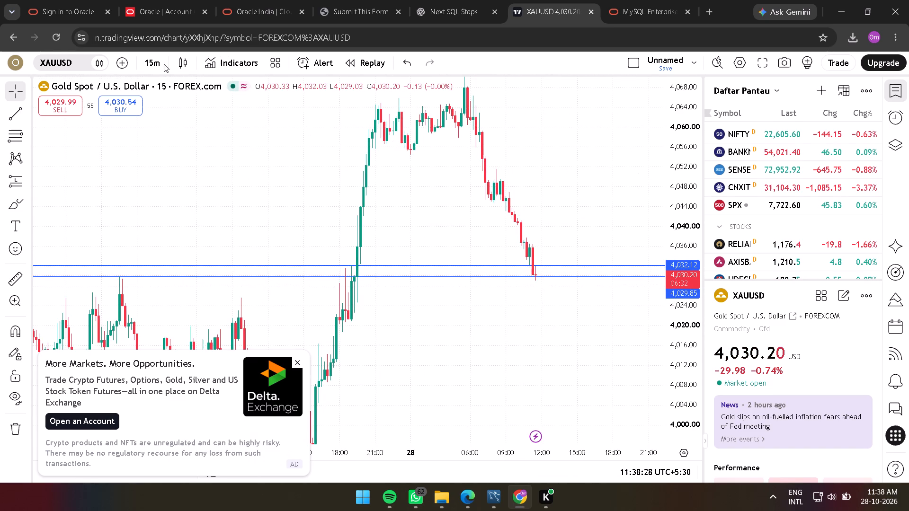
# Set the chart interval to 5 minutes and examine the decline towards the two horizontal lines.
pyautogui.click(148, 61)
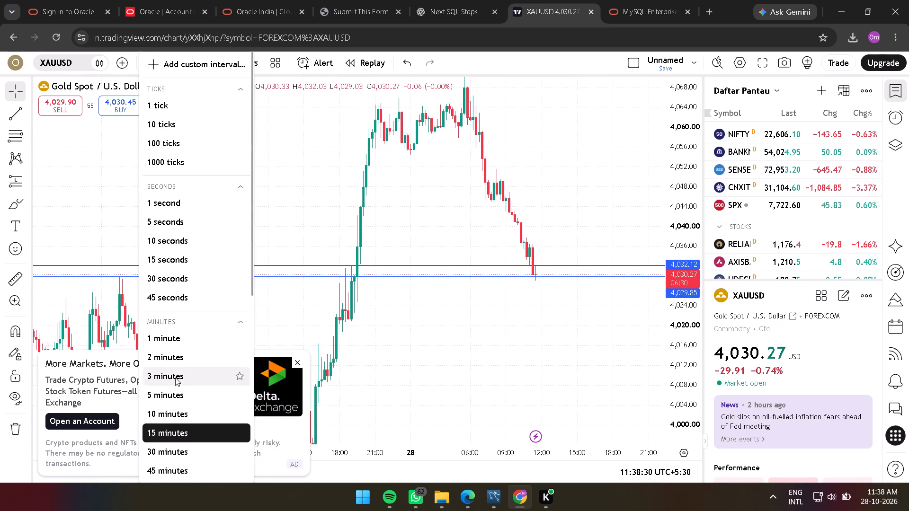
pyautogui.click(174, 392)
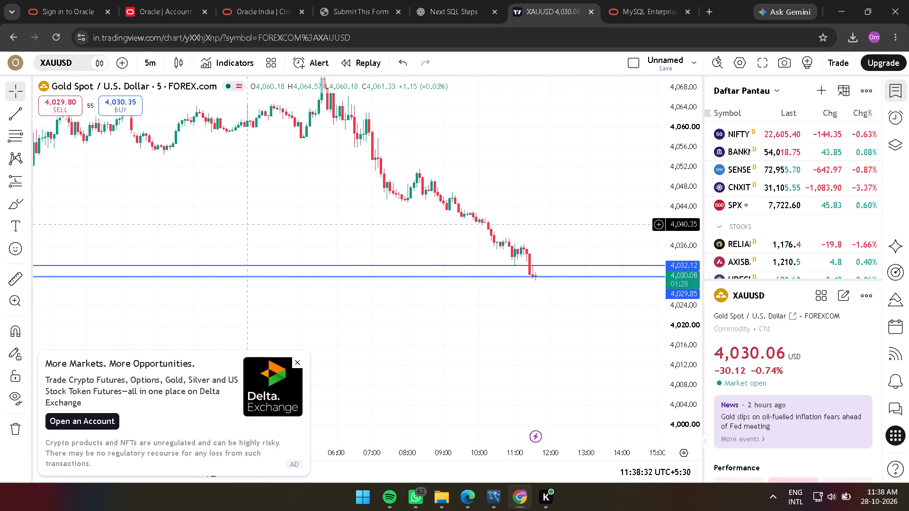
pyautogui.moveTo(244, 220); pyautogui.dragTo(390, 222)
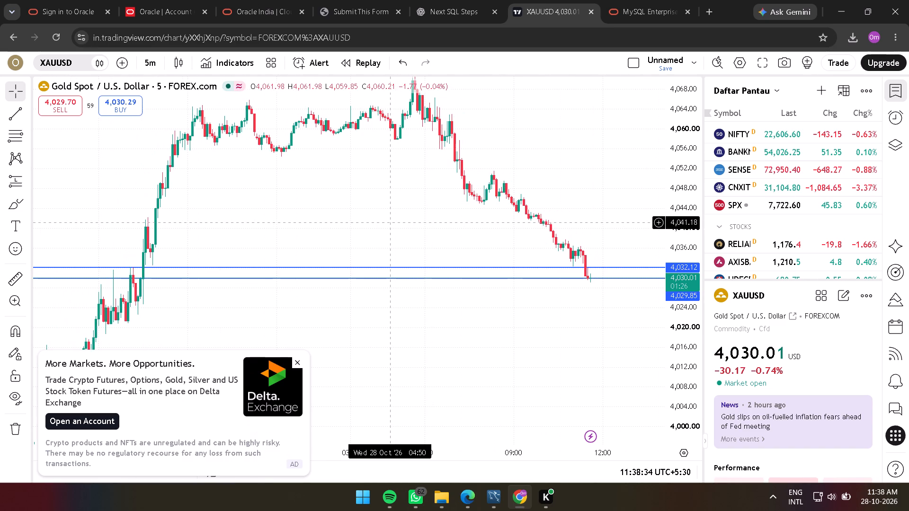
pyautogui.moveTo(412, 226); pyautogui.dragTo(411, 252)
pyautogui.moveTo(411, 252); pyautogui.dragTo(338, 258)
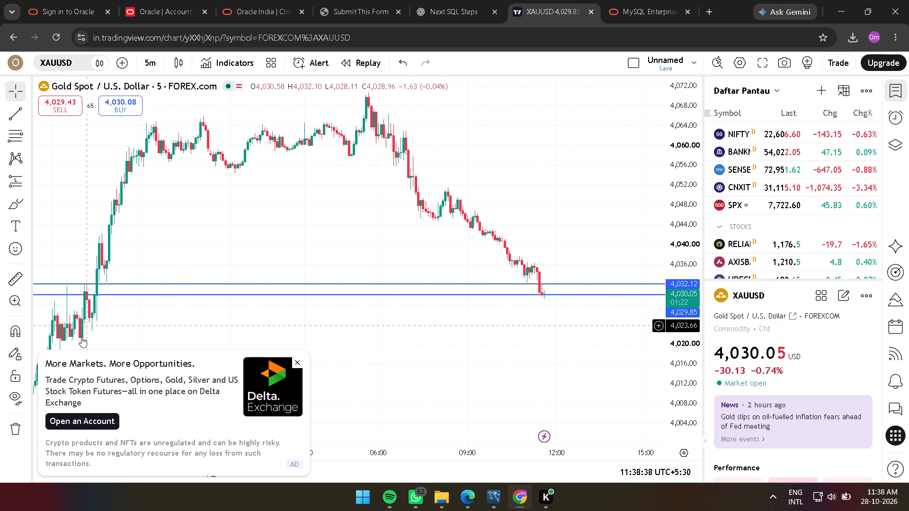
pyautogui.moveTo(354, 352); pyautogui.dragTo(303, 278)
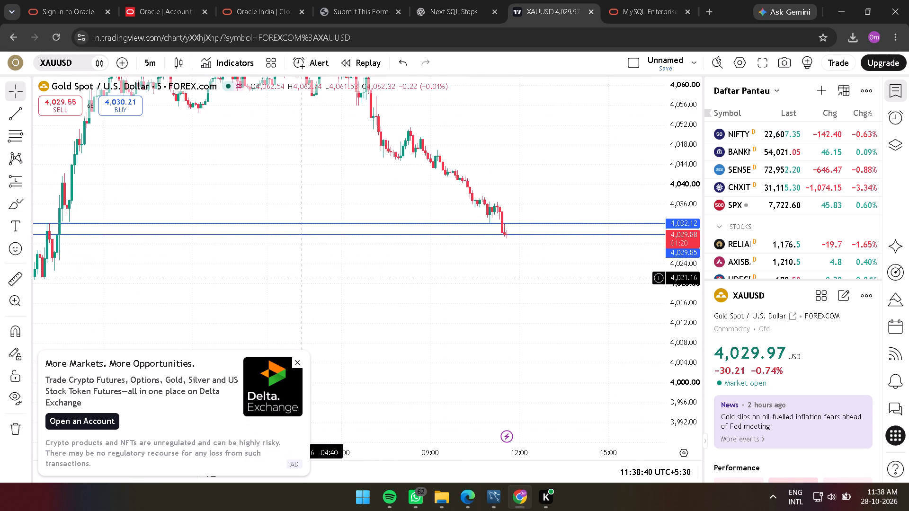
pyautogui.moveTo(506, 305); pyautogui.dragTo(500, 308)
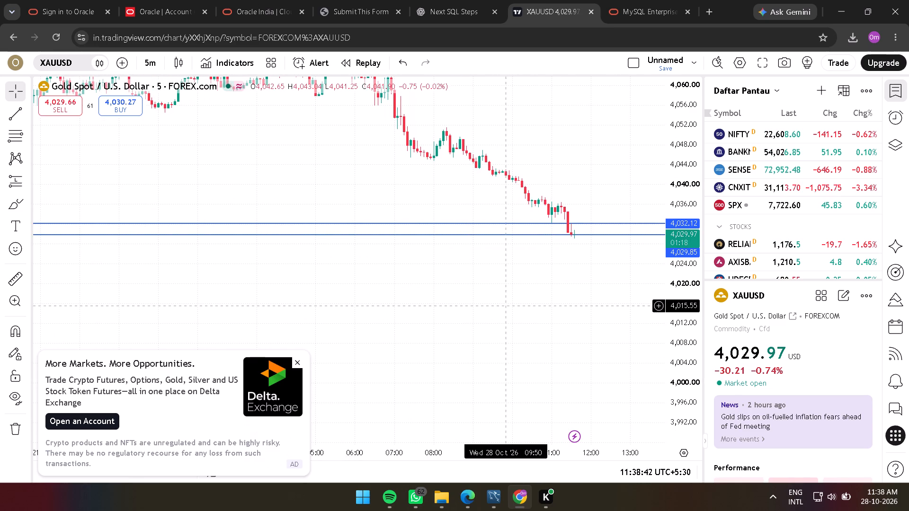
pyautogui.moveTo(500, 308); pyautogui.dragTo(454, 339)
# Set the chart interval to 1 minute and enlarge the latest candles around the 4,032.12 and 4,029.85 lines.
pyautogui.click(149, 68)
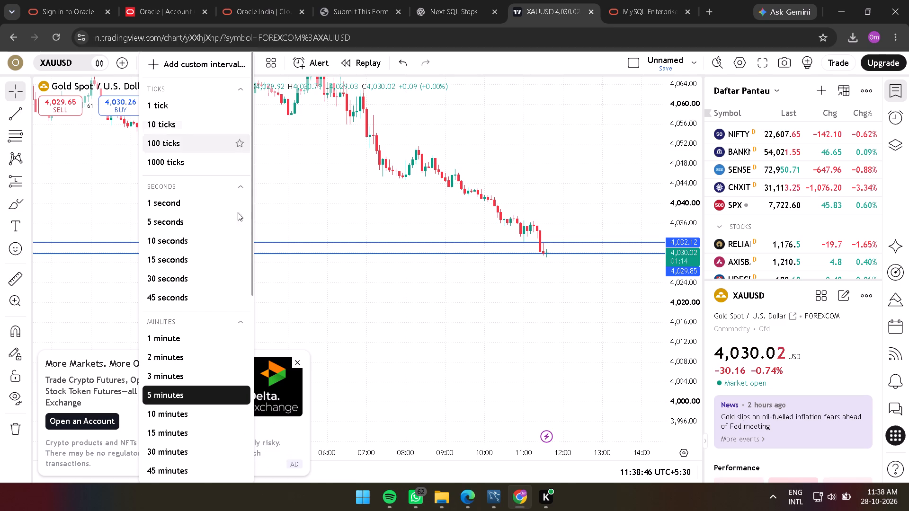
pyautogui.click(177, 343)
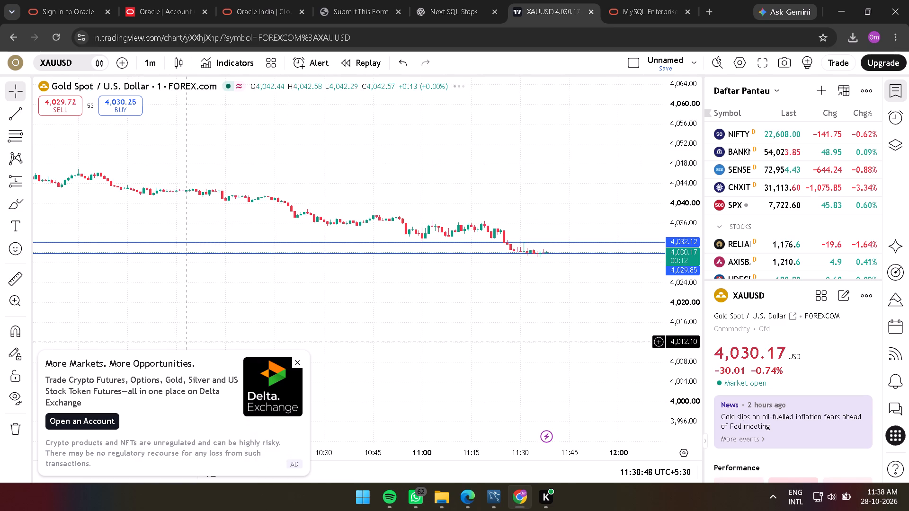
pyautogui.moveTo(689, 401); pyautogui.dragTo(659, 231)
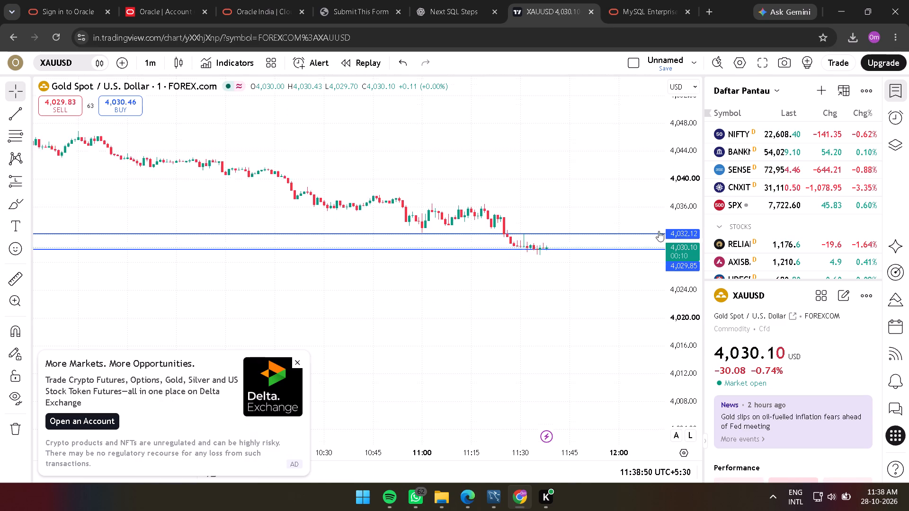
pyautogui.moveTo(659, 231); pyautogui.dragTo(686, 84)
pyautogui.moveTo(692, 332); pyautogui.dragTo(679, 241)
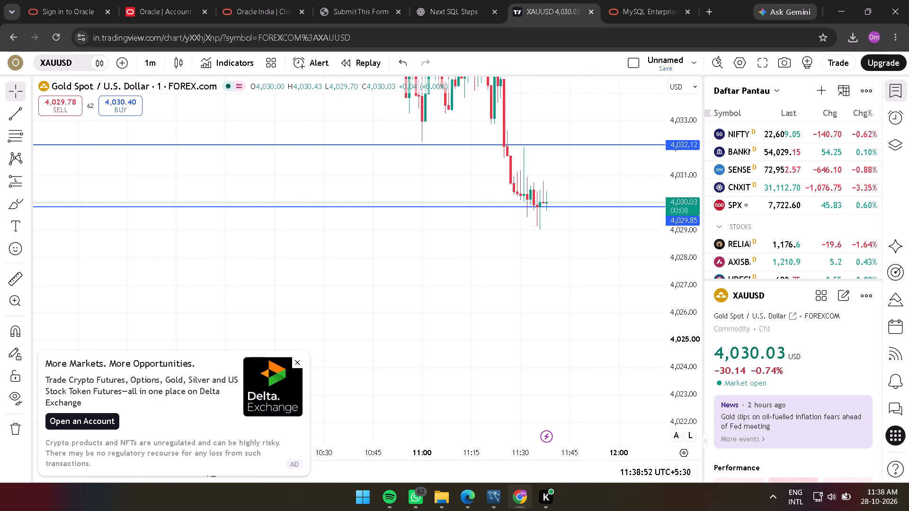
pyautogui.moveTo(581, 287); pyautogui.dragTo(537, 324)
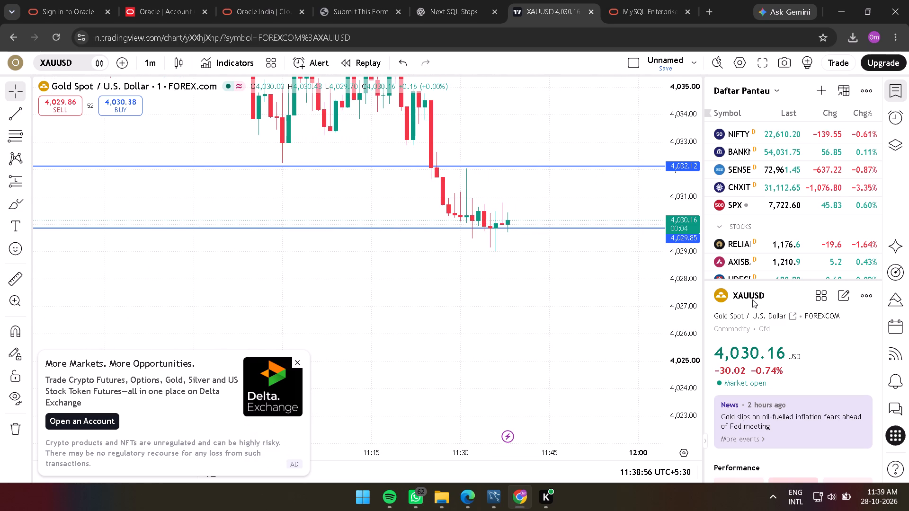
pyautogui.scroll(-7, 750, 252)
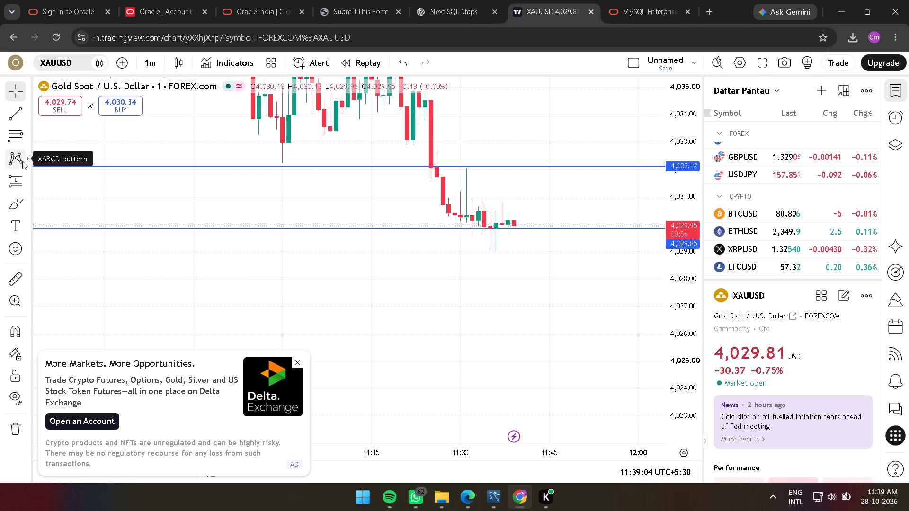
# Draw a rectangle under the latest 1-minute candles, starting at about 11:26 and spanning about 4,029.90 down to about 4,029.5.
pyautogui.click(24, 182)
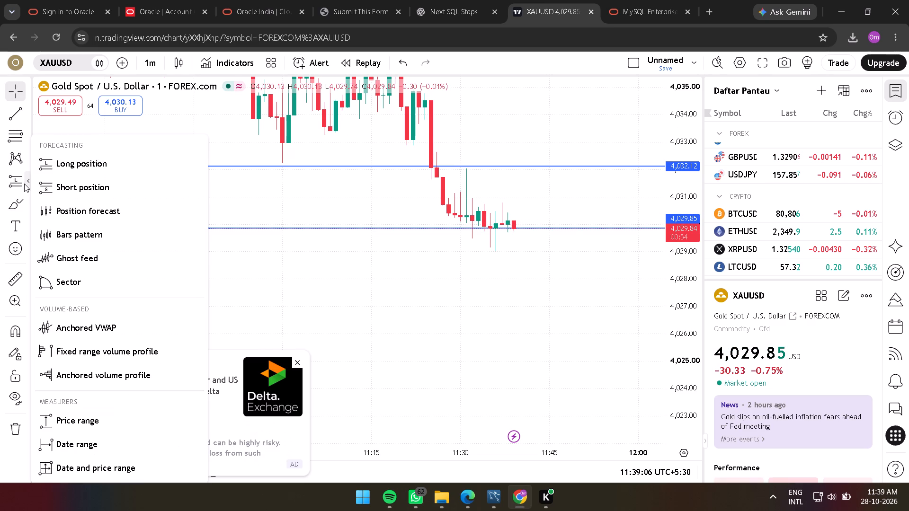
pyautogui.click(30, 204)
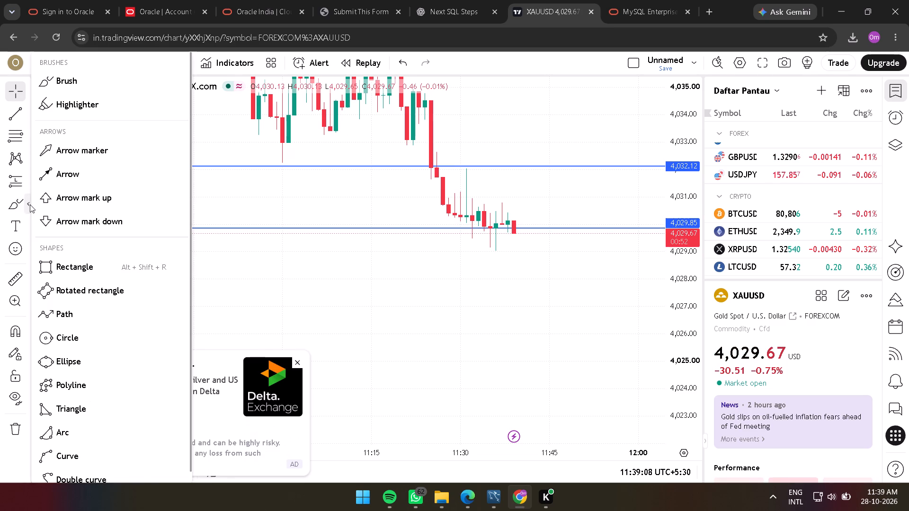
pyautogui.click(104, 266)
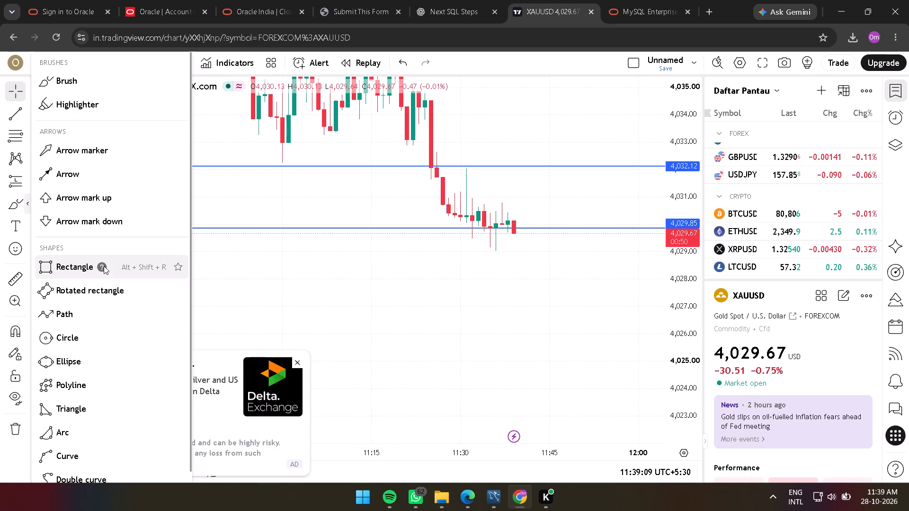
pyautogui.click(69, 273)
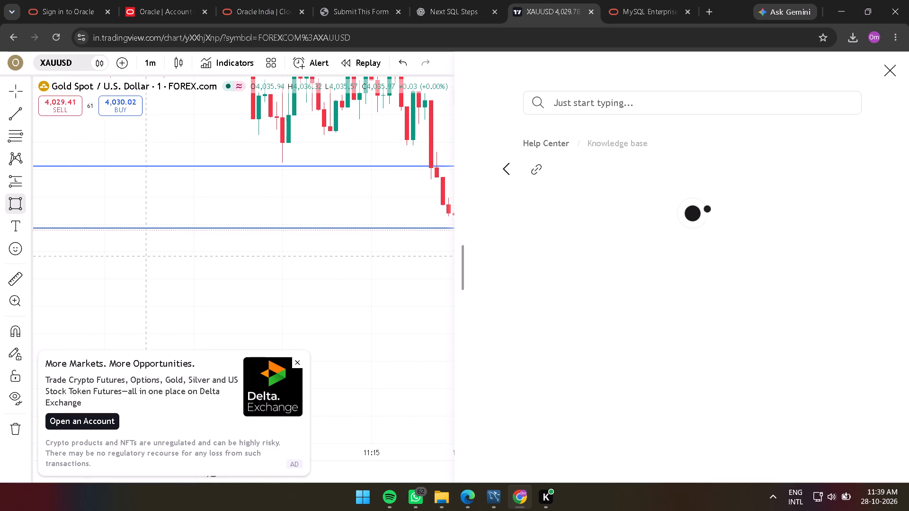
pyautogui.click(891, 71)
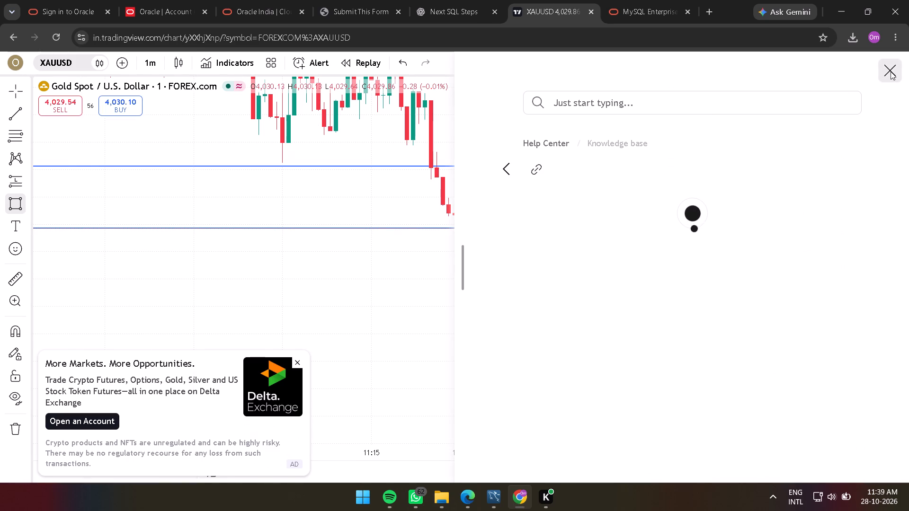
pyautogui.click(10, 206)
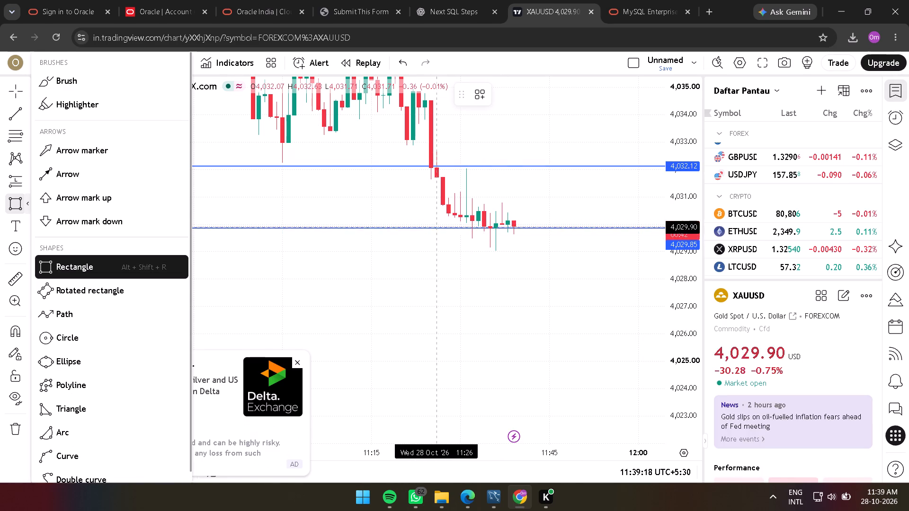
pyautogui.moveTo(437, 227); pyautogui.dragTo(534, 237)
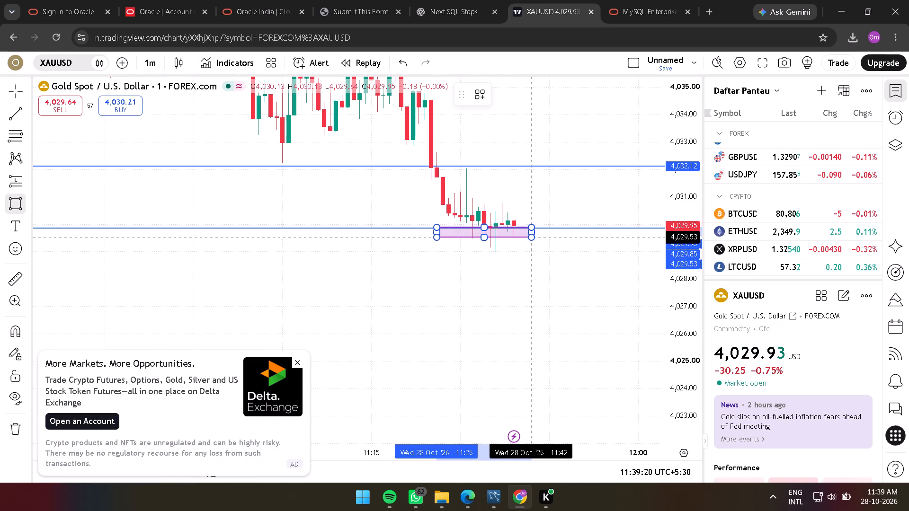
pyautogui.moveTo(534, 237); pyautogui.dragTo(539, 239)
pyautogui.click(539, 239)
pyautogui.click(519, 277)
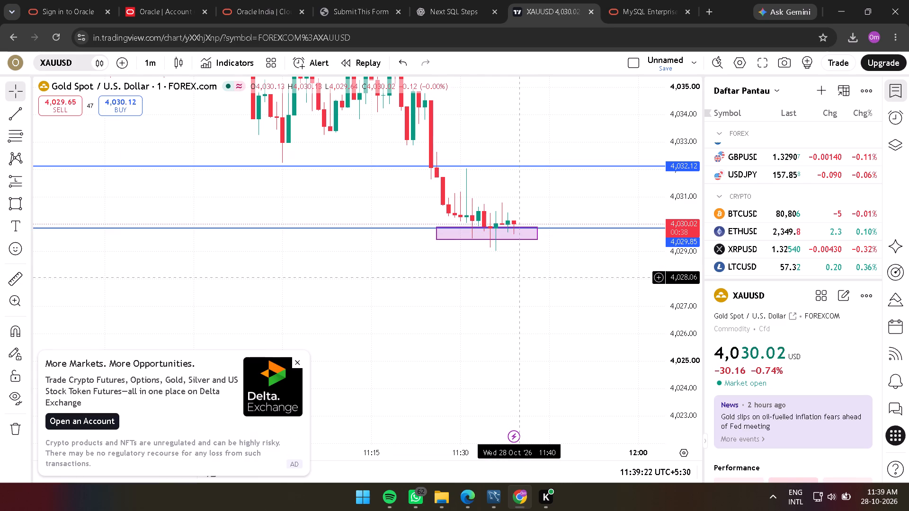
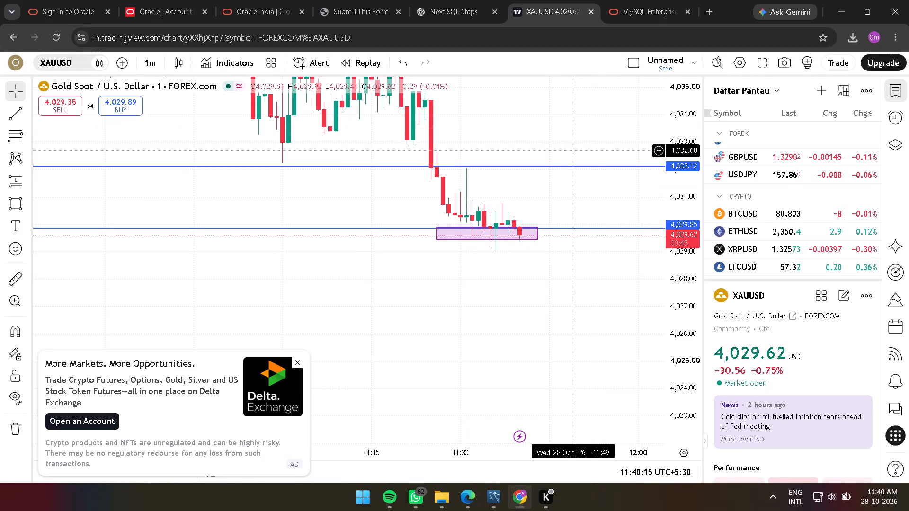
# Examine the latest 1-minute candles around the purple rectangle and the 4,029.85 line at different zoom levels.
pyautogui.moveTo(587, 123); pyautogui.dragTo(607, 244)
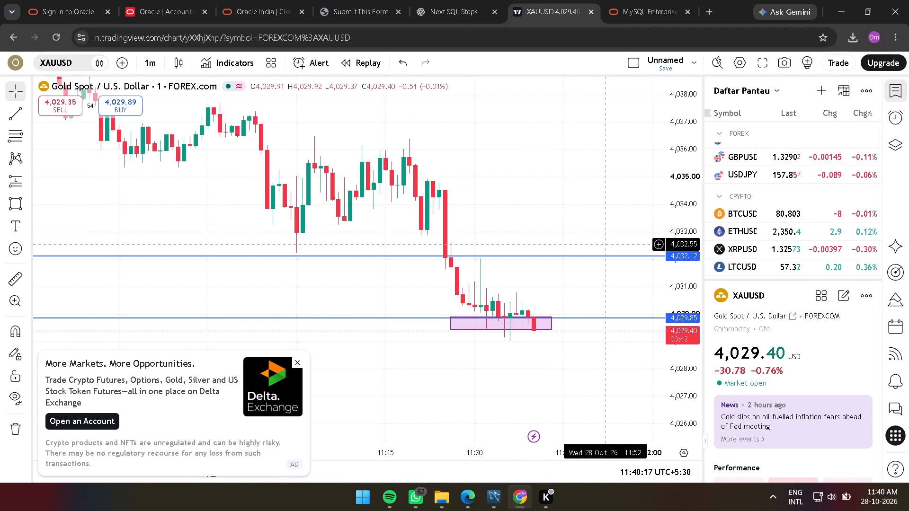
pyautogui.moveTo(607, 244); pyautogui.dragTo(607, 243)
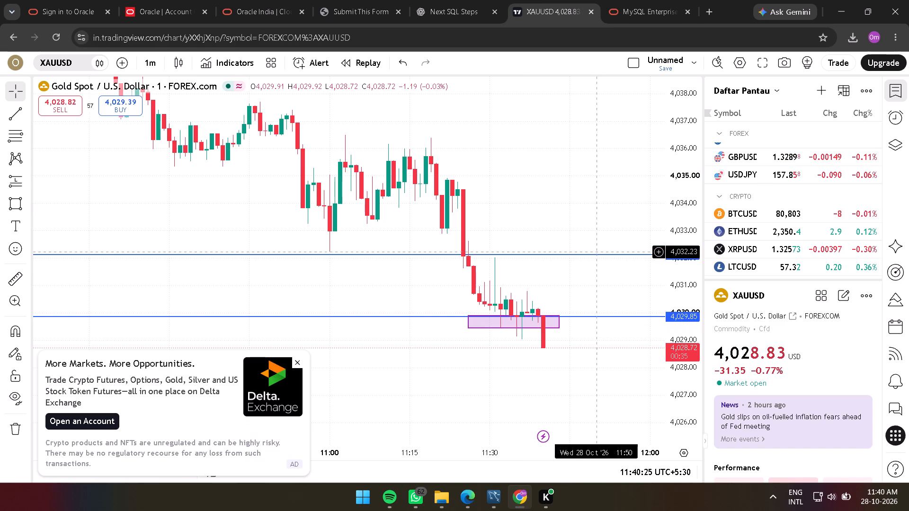
pyautogui.moveTo(572, 292); pyautogui.dragTo(489, 216)
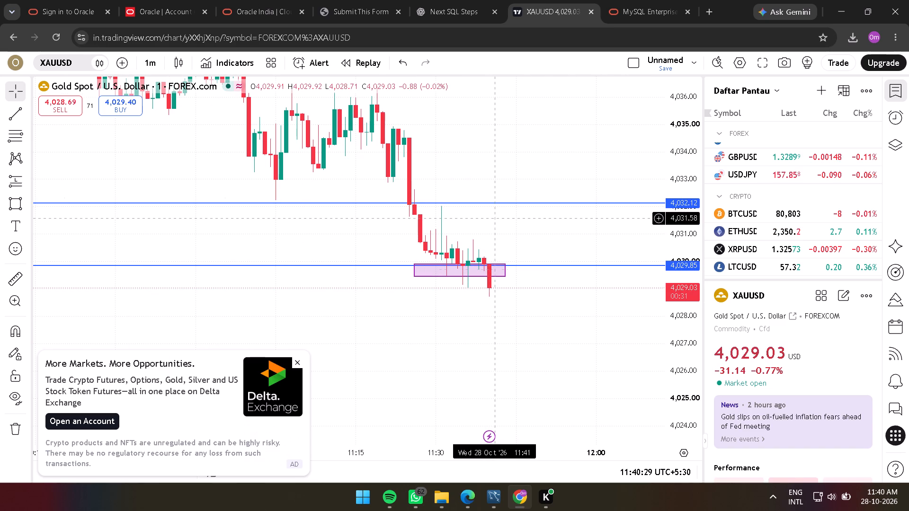
pyautogui.moveTo(690, 372); pyautogui.dragTo(660, 224)
pyautogui.moveTo(569, 344); pyautogui.dragTo(577, 255)
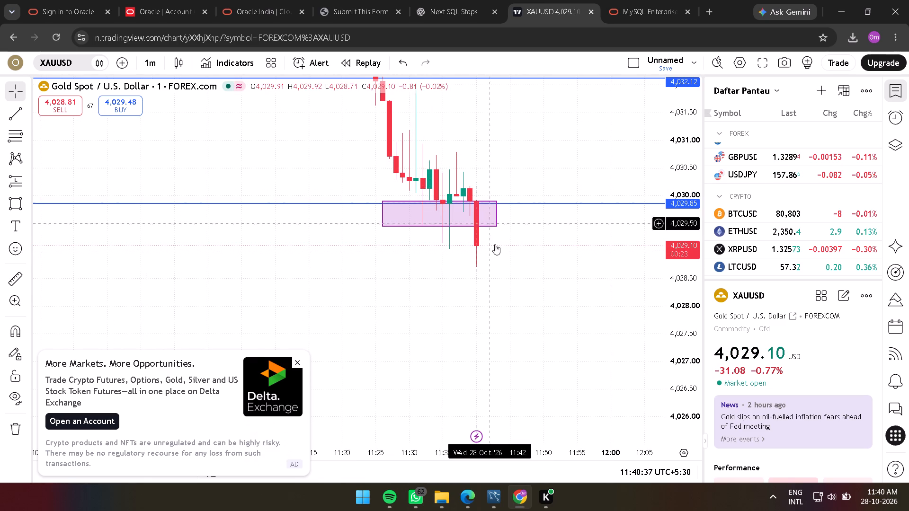
pyautogui.moveTo(557, 275); pyautogui.dragTo(515, 283)
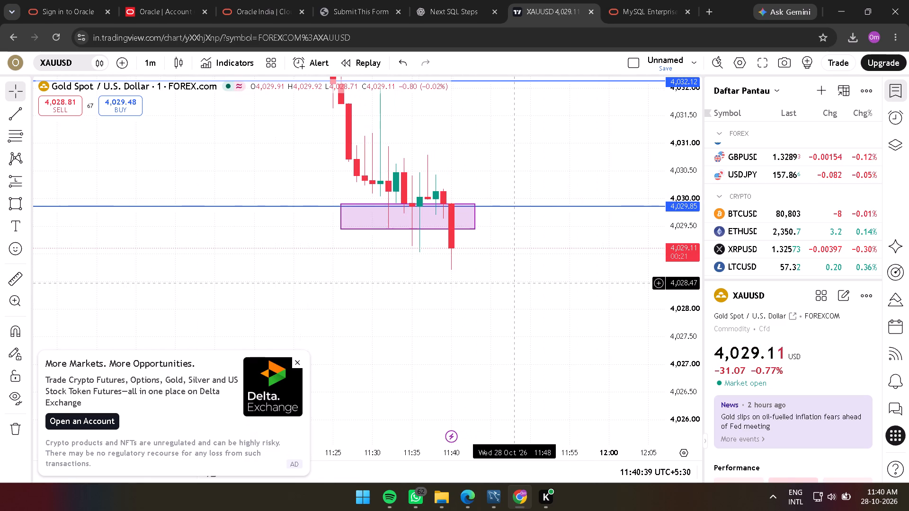
pyautogui.moveTo(688, 384); pyautogui.dragTo(670, 291)
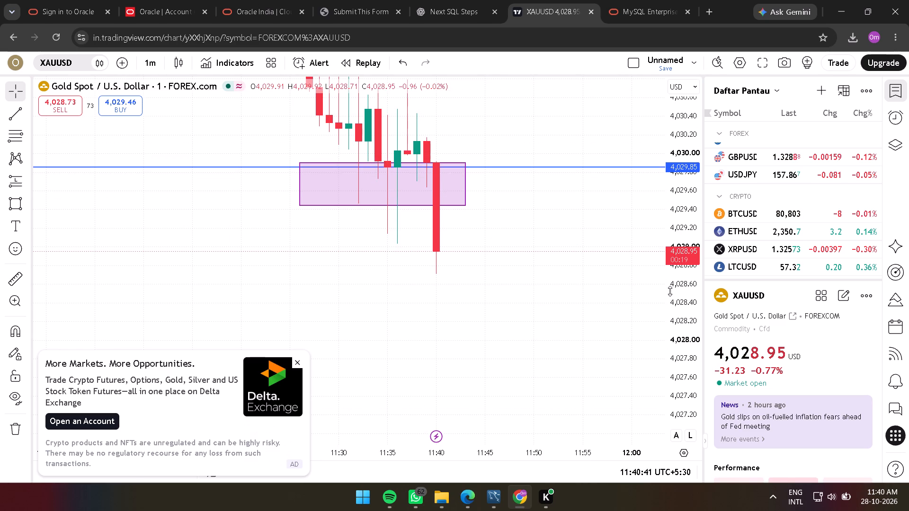
pyautogui.moveTo(536, 327); pyautogui.dragTo(610, 252)
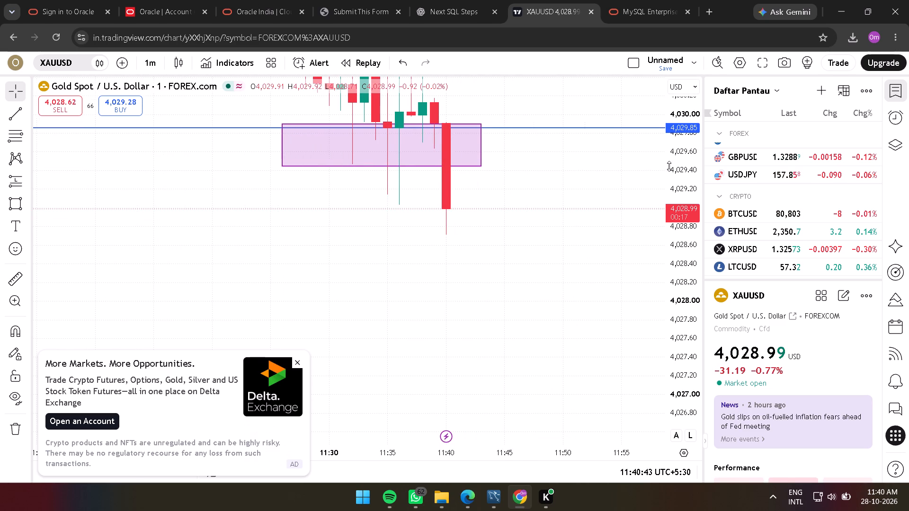
pyautogui.moveTo(669, 150); pyautogui.dragTo(696, 297)
pyautogui.moveTo(364, 251); pyautogui.dragTo(558, 261)
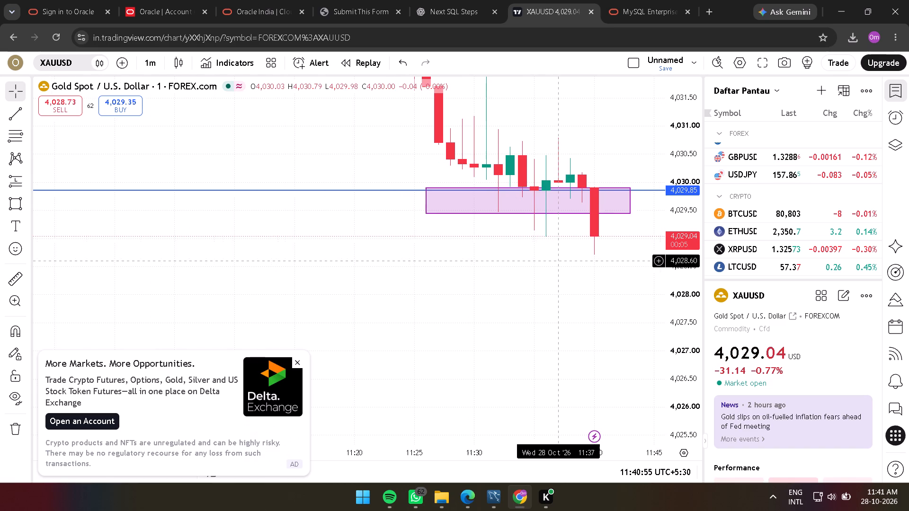
pyautogui.scroll(-2, 688, 228)
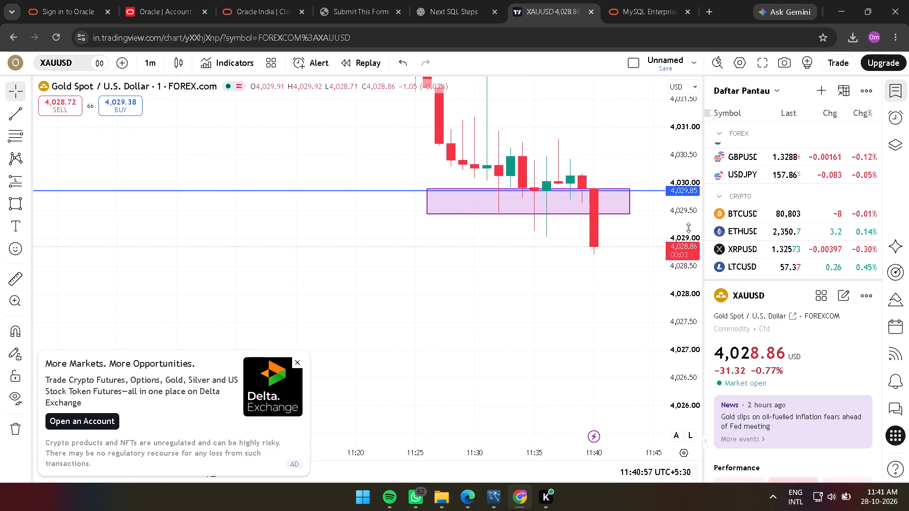
pyautogui.scroll(-3, 688, 228)
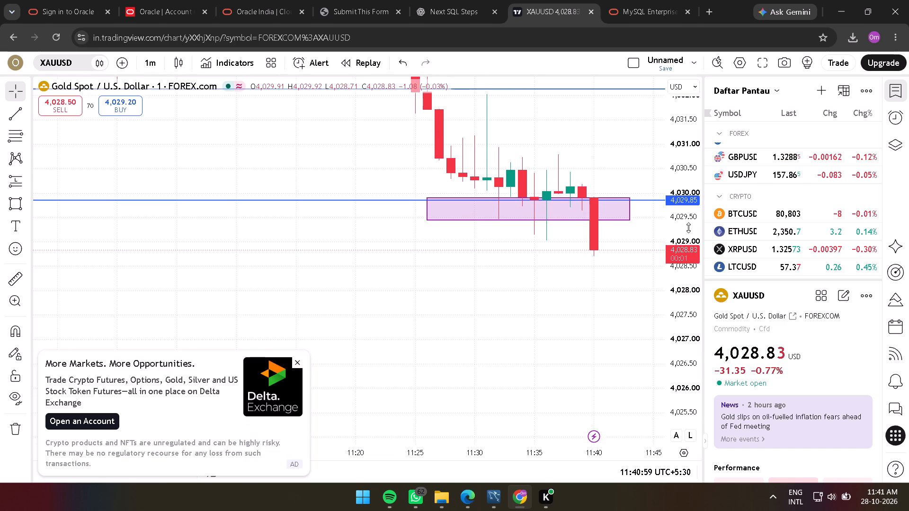
pyautogui.moveTo(602, 269); pyautogui.dragTo(544, 275)
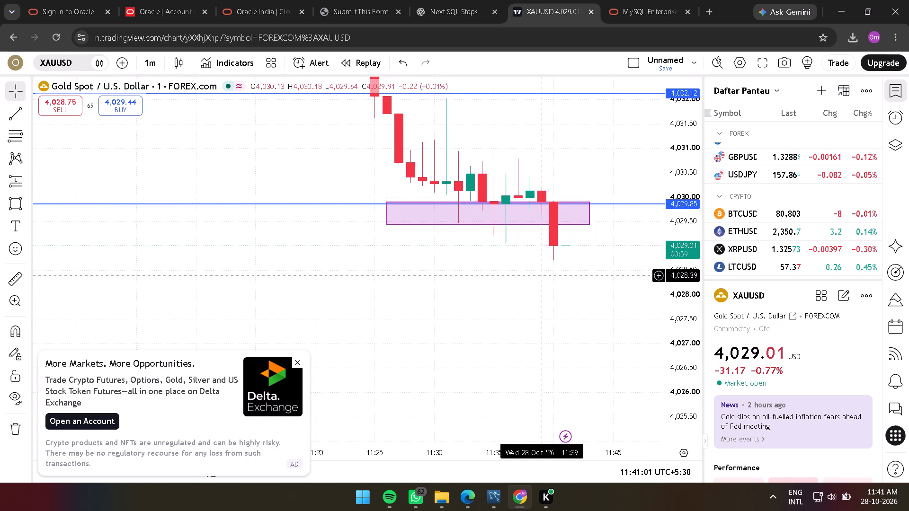
pyautogui.moveTo(688, 366); pyautogui.dragTo(686, 295)
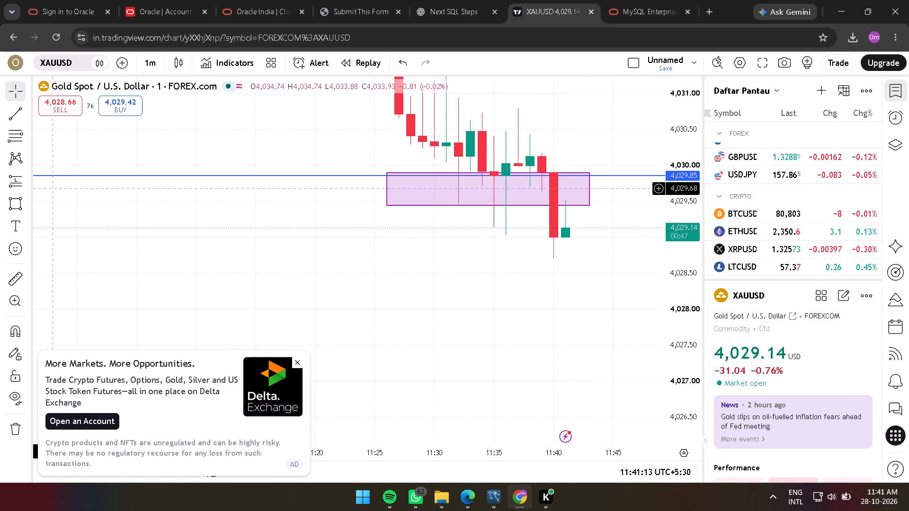
# Place a short position starting at 11:40 with its entry at about 4,029.46 and its stop at about 4,030.81.
pyautogui.click(24, 183)
pyautogui.click(104, 192)
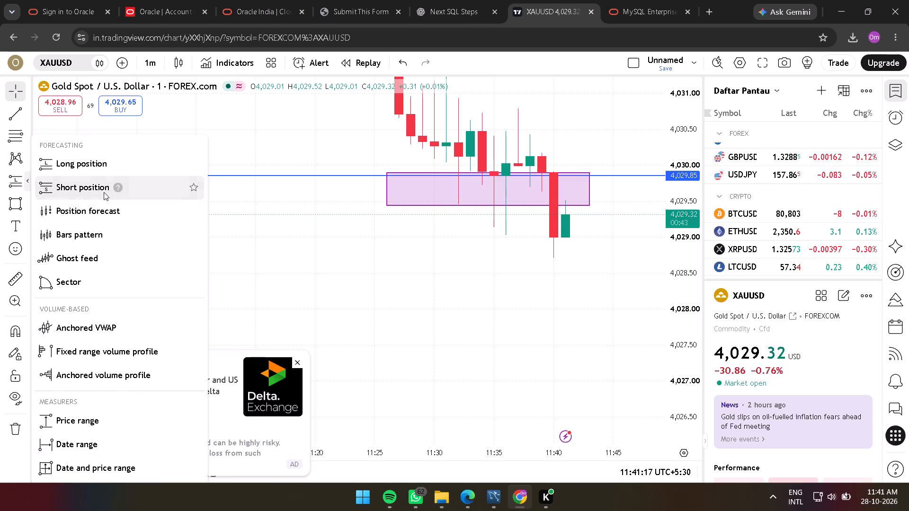
pyautogui.click(565, 204)
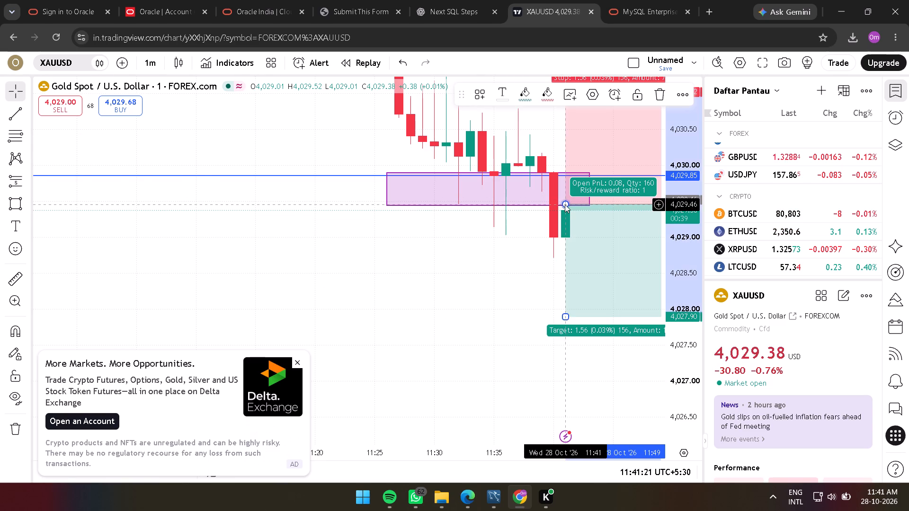
pyautogui.moveTo(549, 142); pyautogui.dragTo(446, 232)
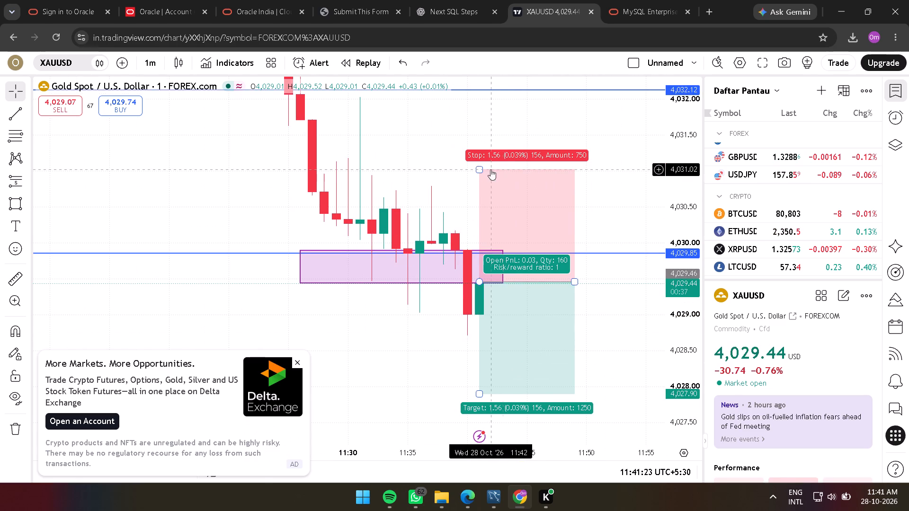
pyautogui.moveTo(479, 170); pyautogui.dragTo(463, 185)
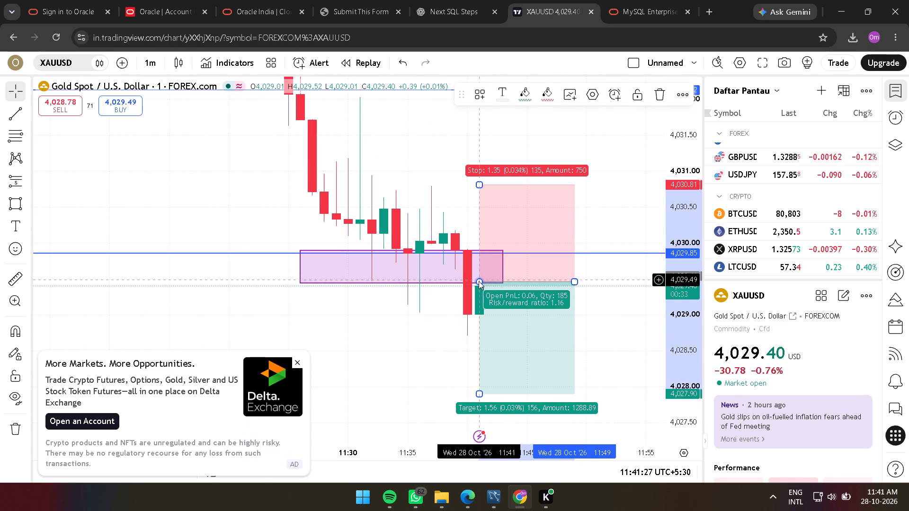
pyautogui.moveTo(481, 281); pyautogui.dragTo(472, 282)
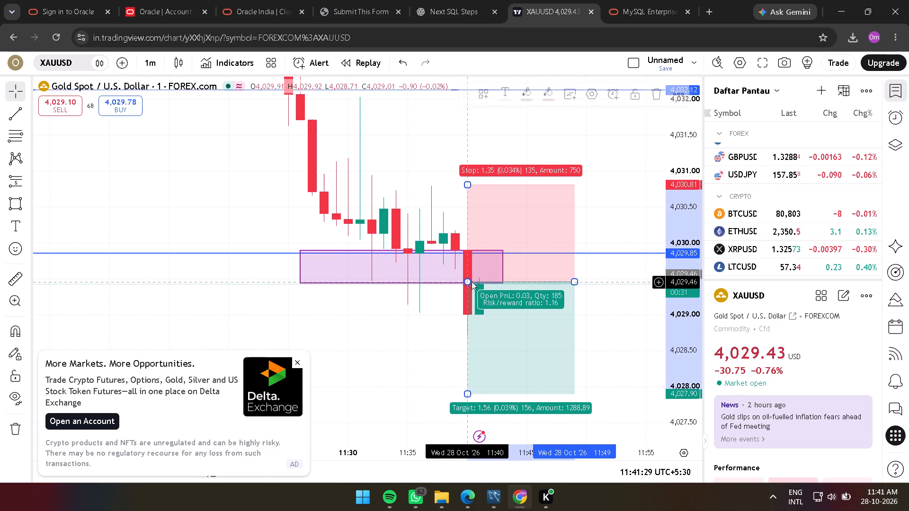
pyautogui.click(633, 269)
# Extend the short position's target down to about 4,026.73.
pyautogui.moveTo(633, 269); pyautogui.dragTo(610, 165)
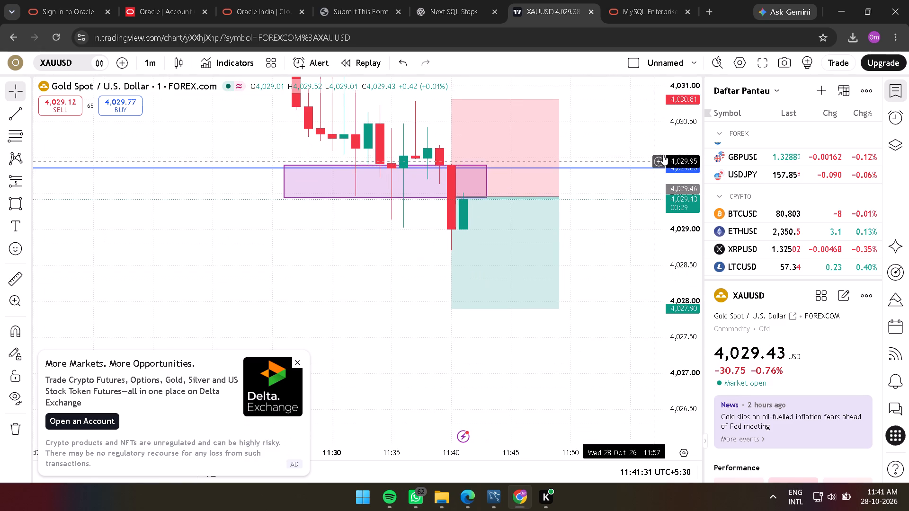
pyautogui.moveTo(672, 137); pyautogui.dragTo(674, 269)
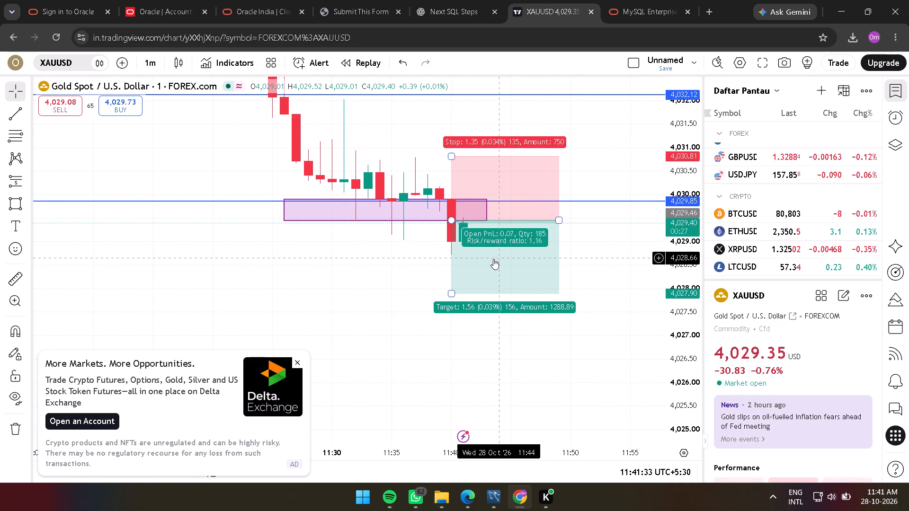
pyautogui.moveTo(452, 294); pyautogui.dragTo(452, 343)
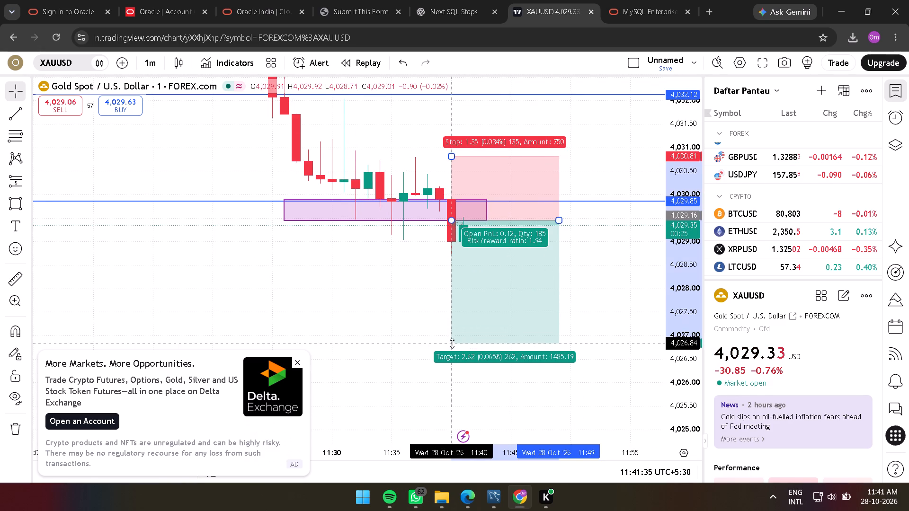
pyautogui.moveTo(452, 343); pyautogui.dragTo(454, 345)
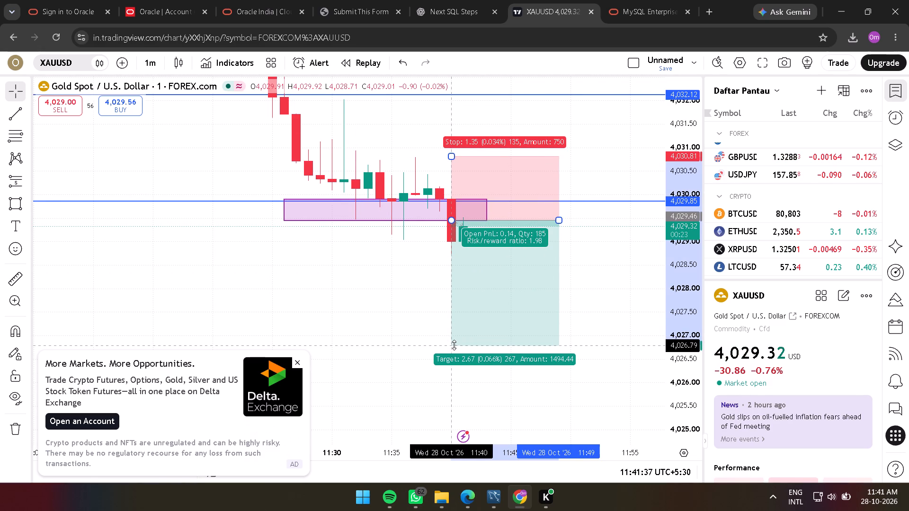
pyautogui.moveTo(454, 345); pyautogui.dragTo(456, 348)
pyautogui.click(613, 296)
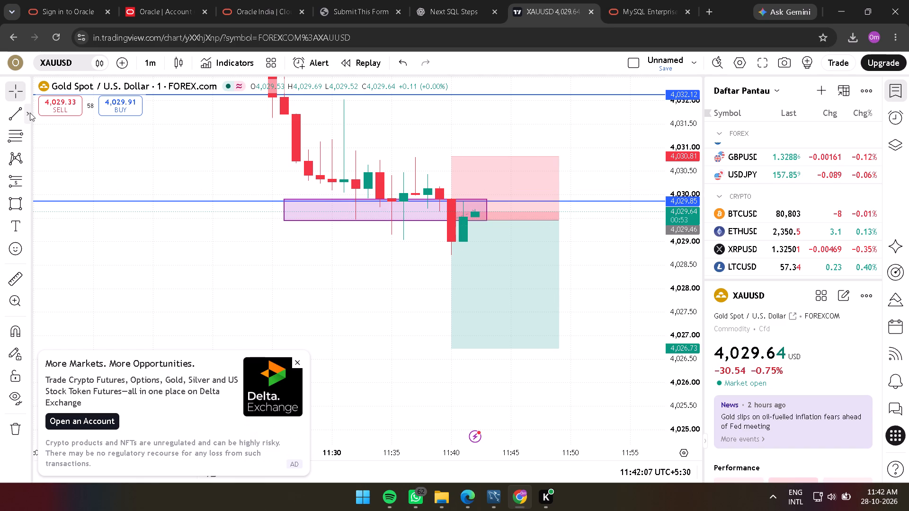
# Draw a Path from about 4,029.2 at 11:40 up to the 4,032.12 line at 11:46, ending at about 4,026.33 at 11:51.
pyautogui.click(27, 117)
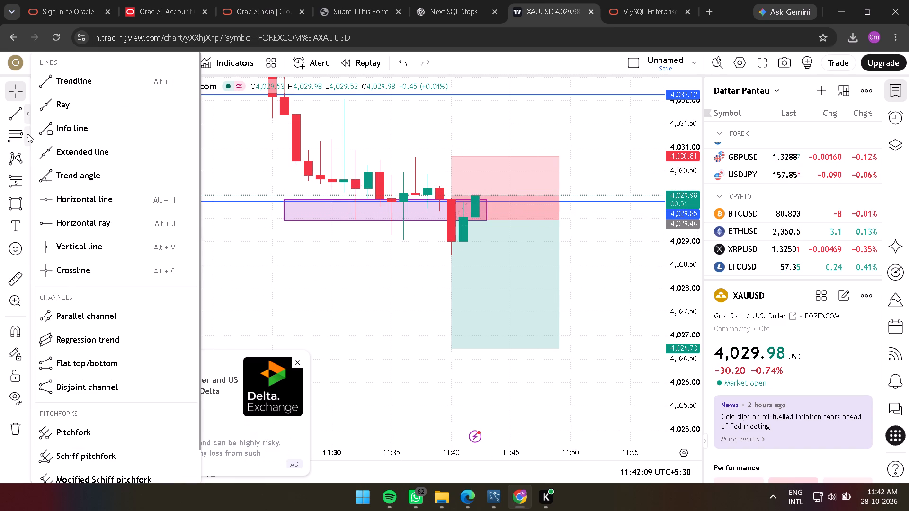
pyautogui.click(28, 134)
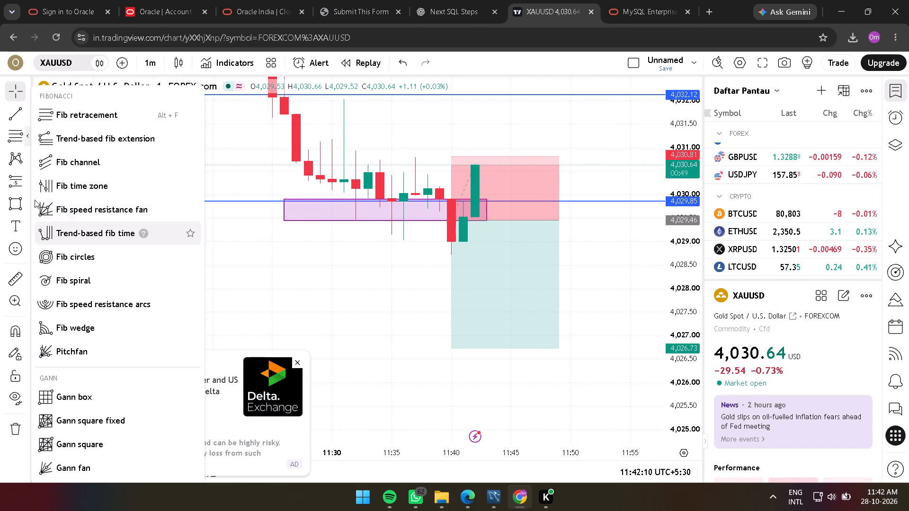
pyautogui.click(27, 159)
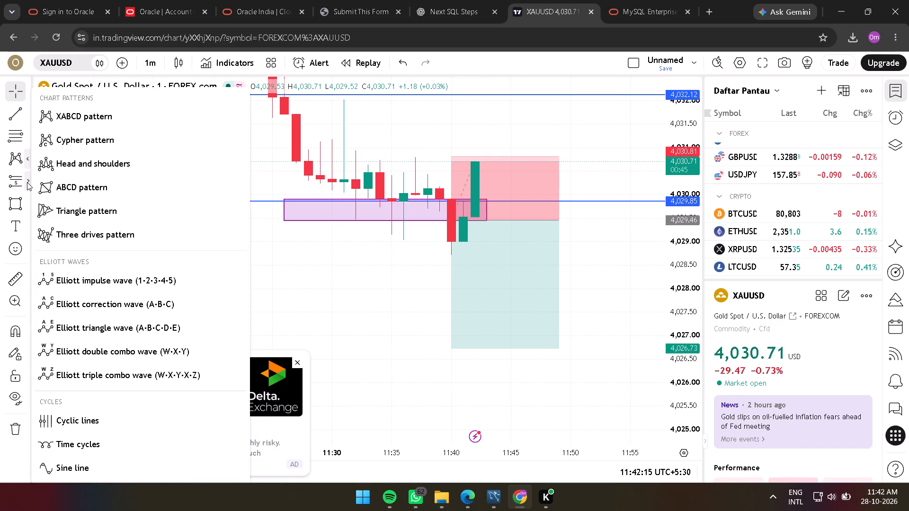
pyautogui.click(27, 187)
pyautogui.scroll(-2, 100, 361)
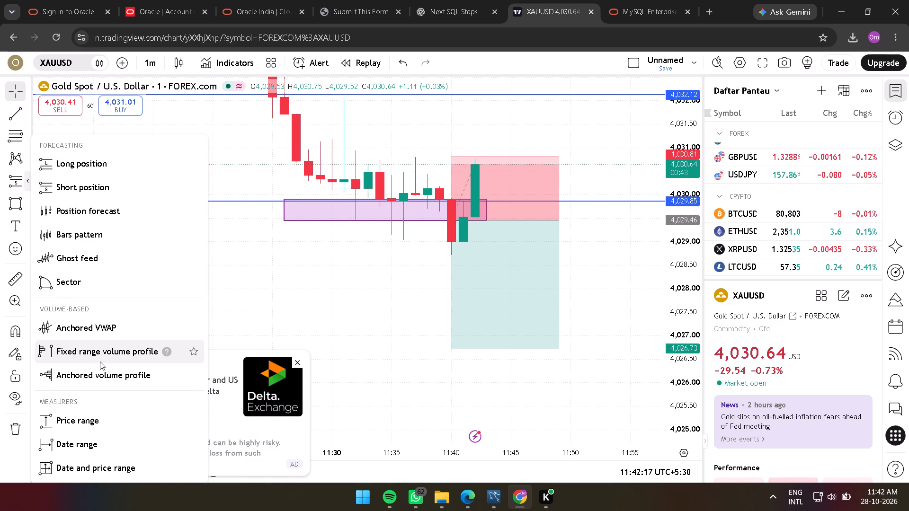
pyautogui.scroll(-4, 100, 361)
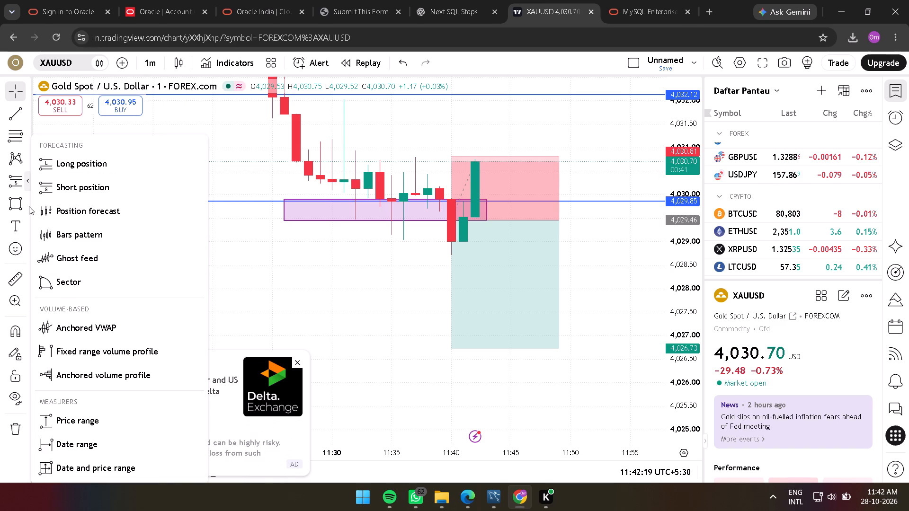
pyautogui.click(29, 206)
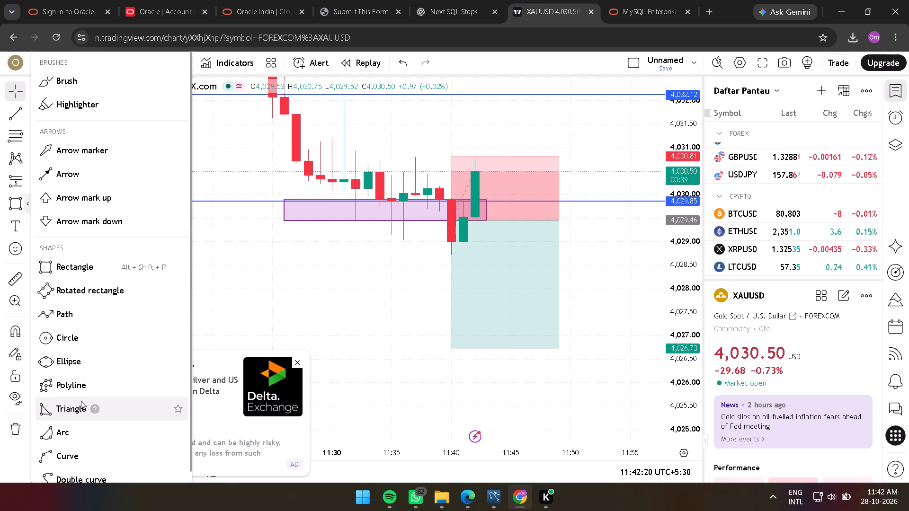
pyautogui.click(75, 314)
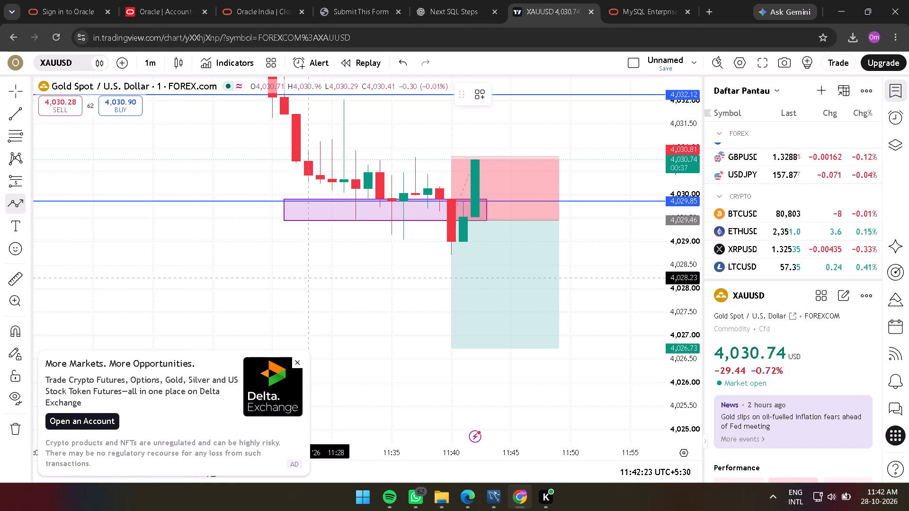
pyautogui.moveTo(457, 233); pyautogui.dragTo(520, 97)
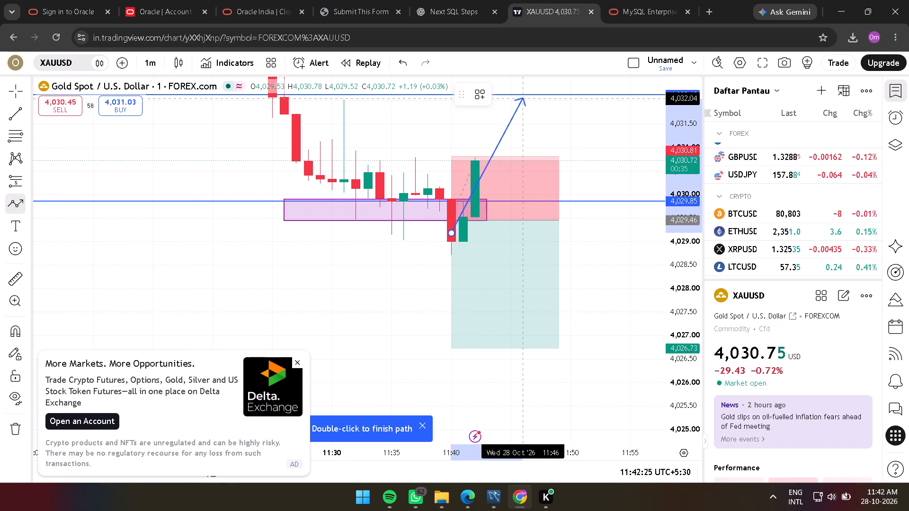
pyautogui.moveTo(520, 97); pyautogui.dragTo(520, 94)
pyautogui.moveTo(520, 94); pyautogui.dragTo(588, 367)
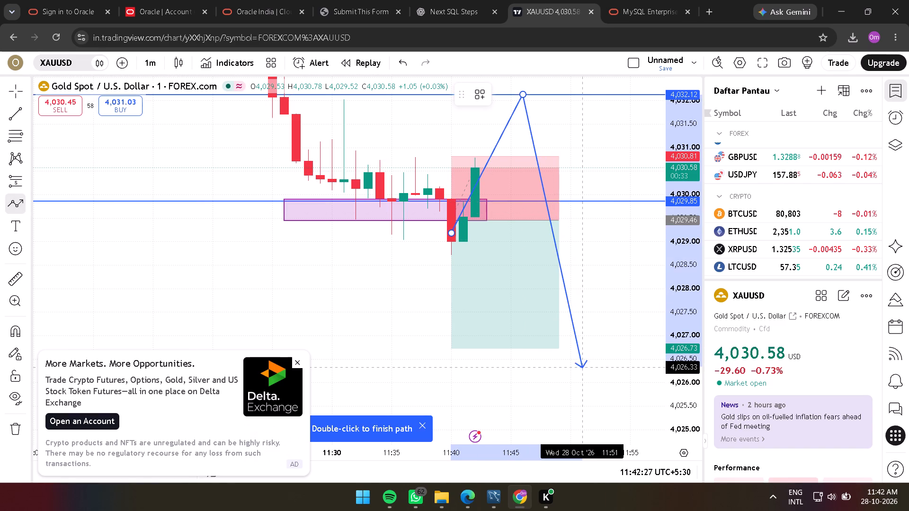
pyautogui.doubleClick(588, 367)
pyautogui.click(630, 280)
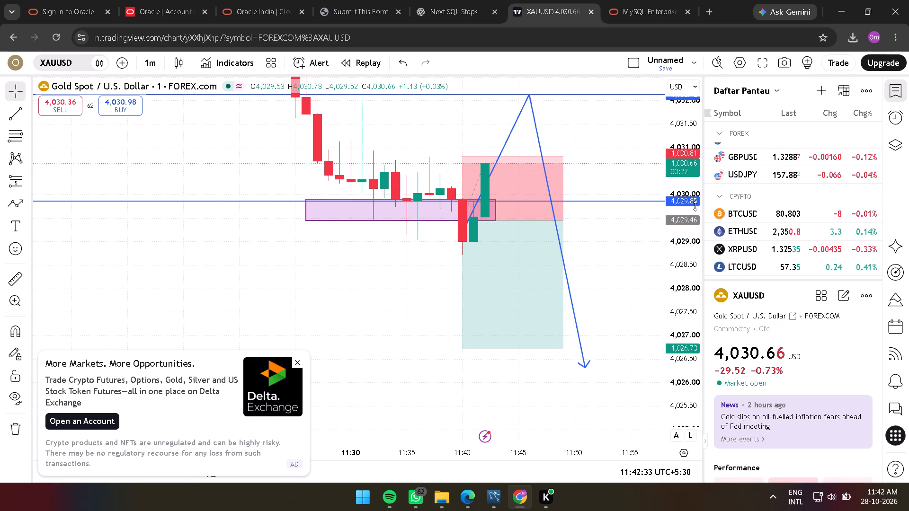
# Examine the 1-minute price action against the short position, the projected path and the two horizontal lines.
pyautogui.scroll(-6, 695, 206)
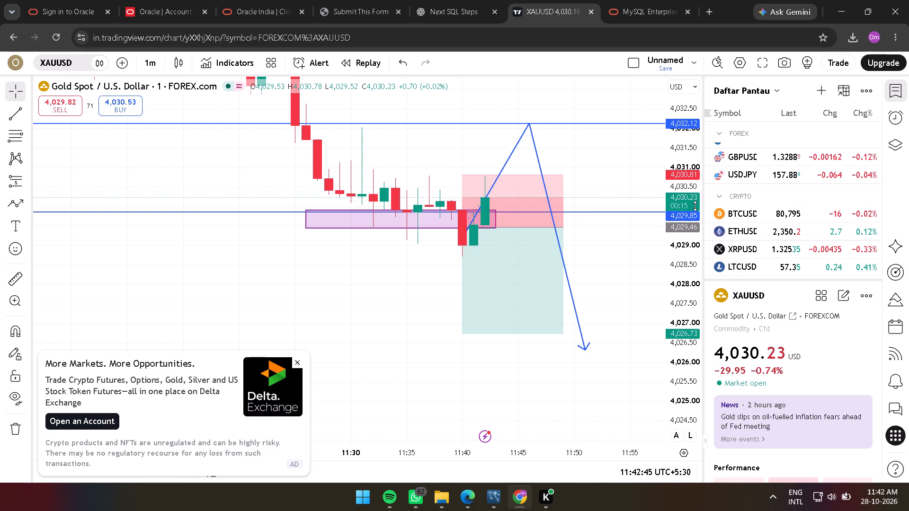
pyautogui.moveTo(251, 258); pyautogui.dragTo(382, 255)
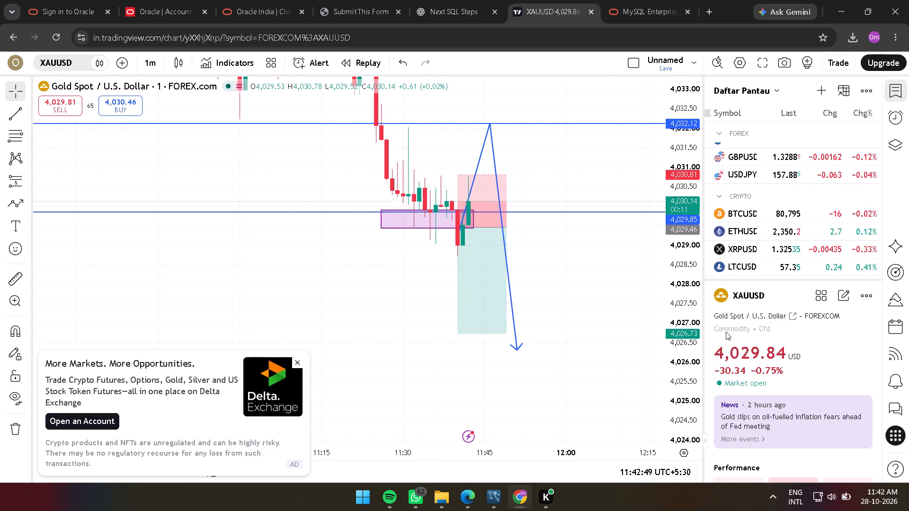
pyautogui.moveTo(690, 217); pyautogui.dragTo(699, 344)
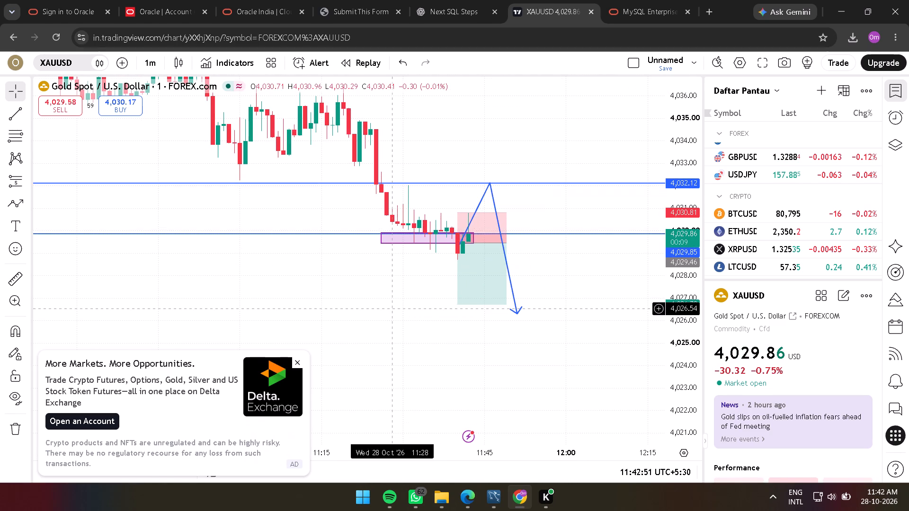
pyautogui.moveTo(394, 308); pyautogui.dragTo(503, 293)
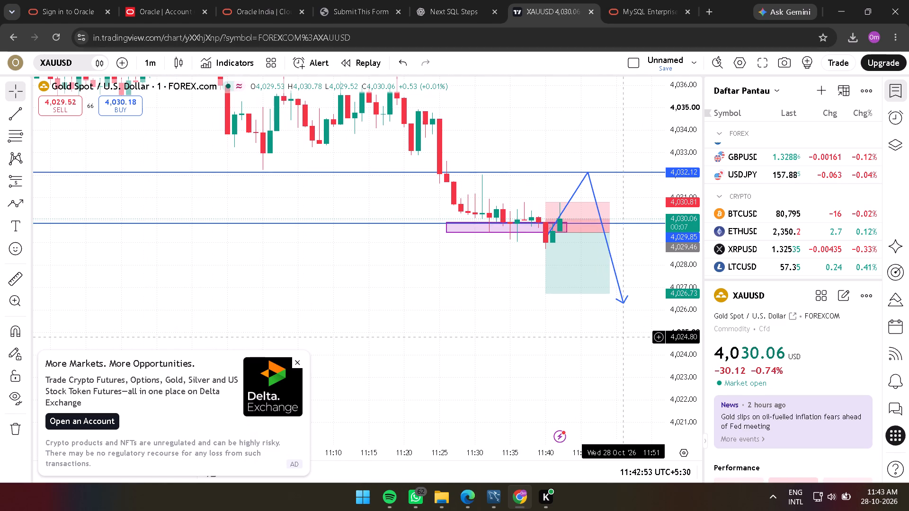
pyautogui.moveTo(612, 337); pyautogui.dragTo(583, 356)
pyautogui.moveTo(677, 374); pyautogui.dragTo(632, 216)
pyautogui.moveTo(617, 259); pyautogui.dragTo(558, 259)
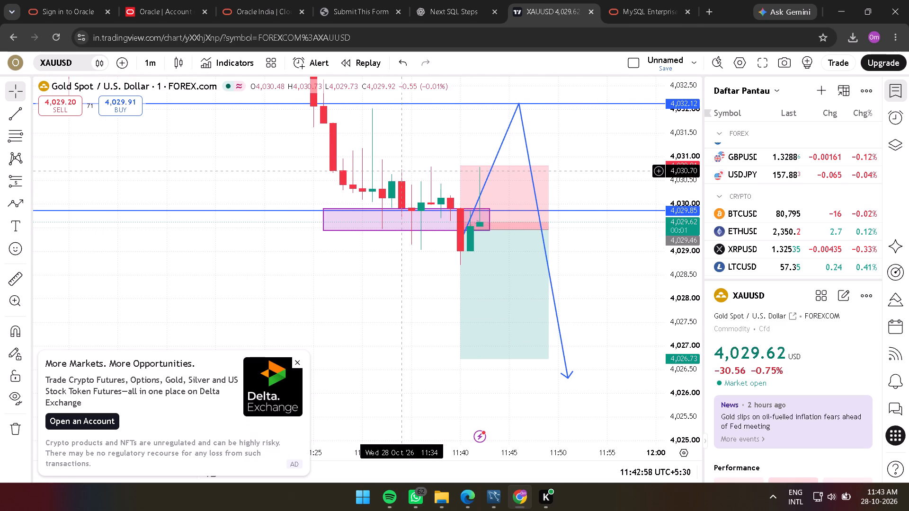
pyautogui.moveTo(648, 280); pyautogui.dragTo(648, 255)
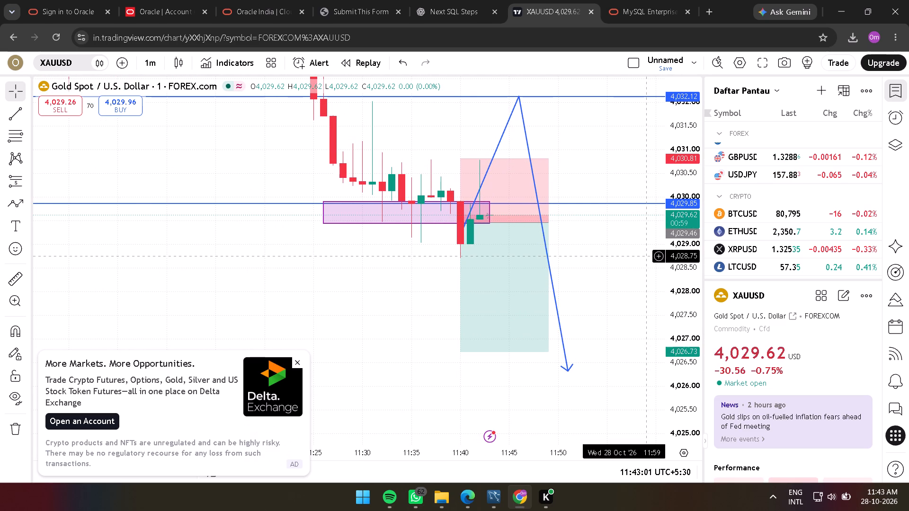
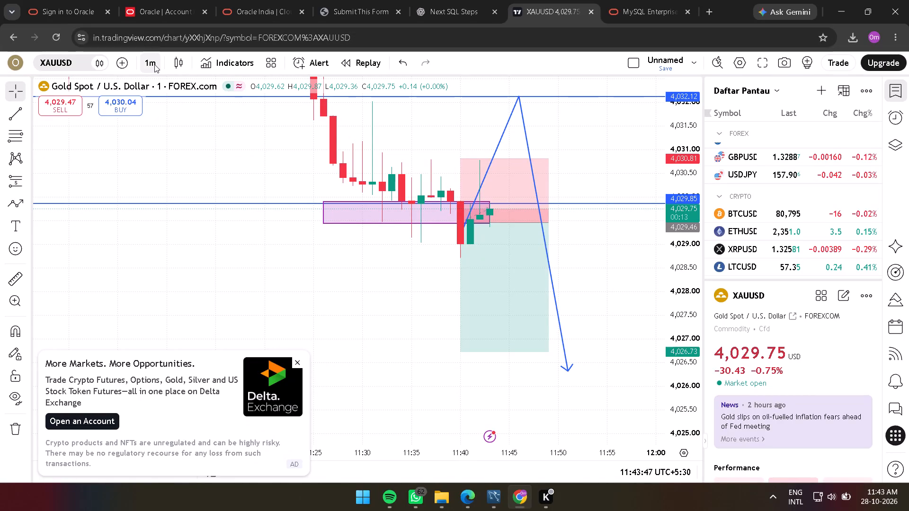
# Switch the XAUUSD chart to the 5-minute interval and examine the price action around the short position and projected path.
pyautogui.click(154, 64)
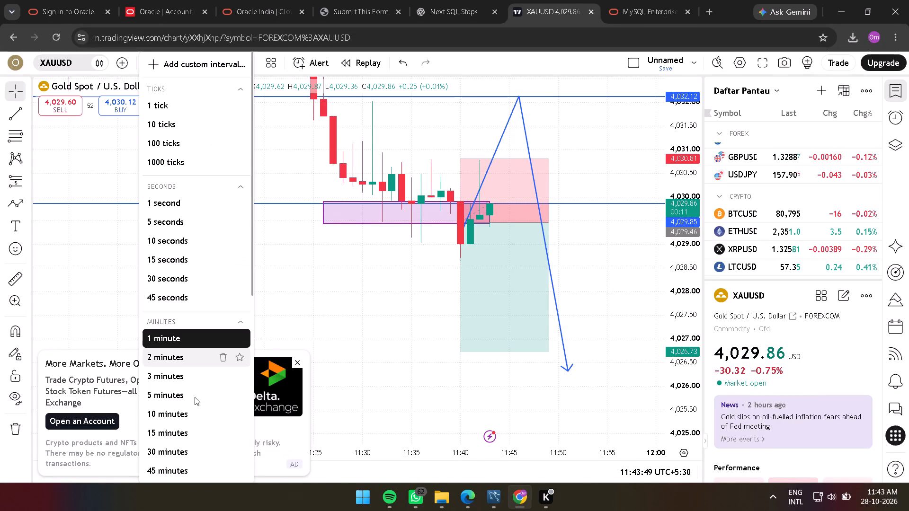
pyautogui.click(195, 398)
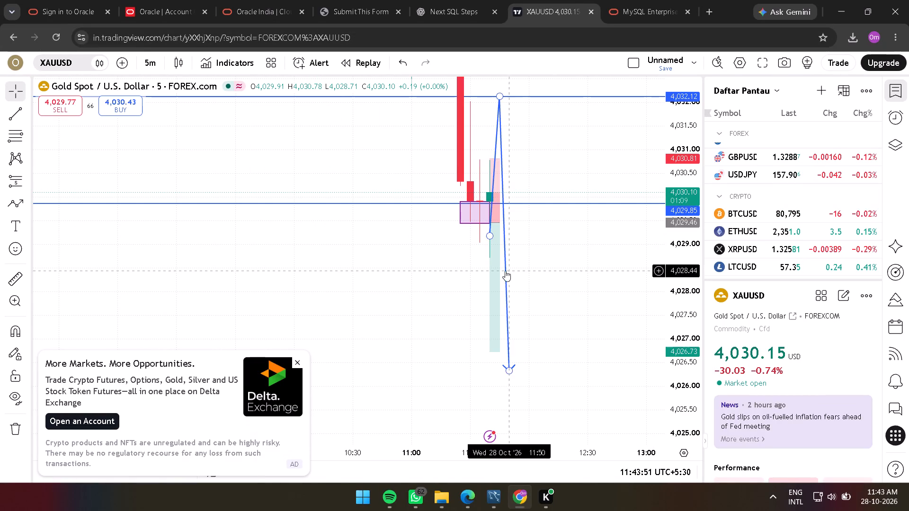
pyautogui.moveTo(691, 132); pyautogui.dragTo(689, 139)
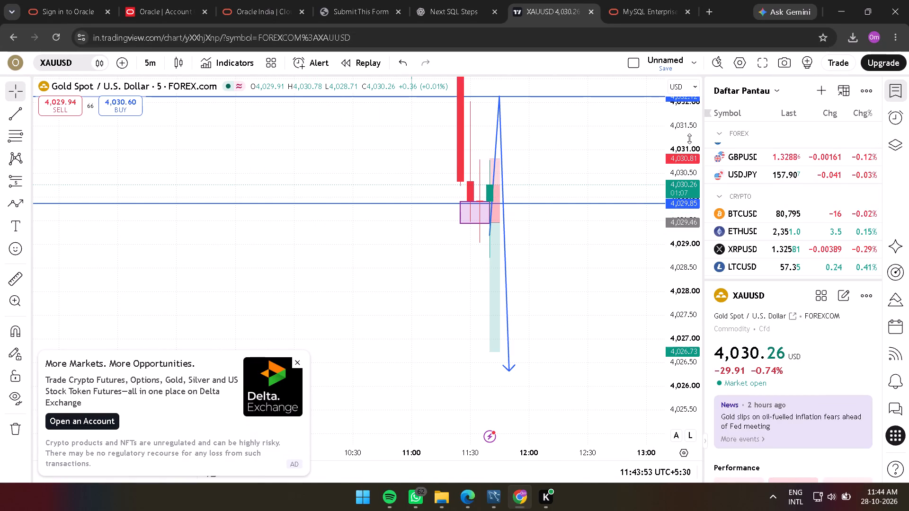
pyautogui.moveTo(689, 139); pyautogui.dragTo(708, 364)
pyautogui.moveTo(686, 217); pyautogui.dragTo(678, 308)
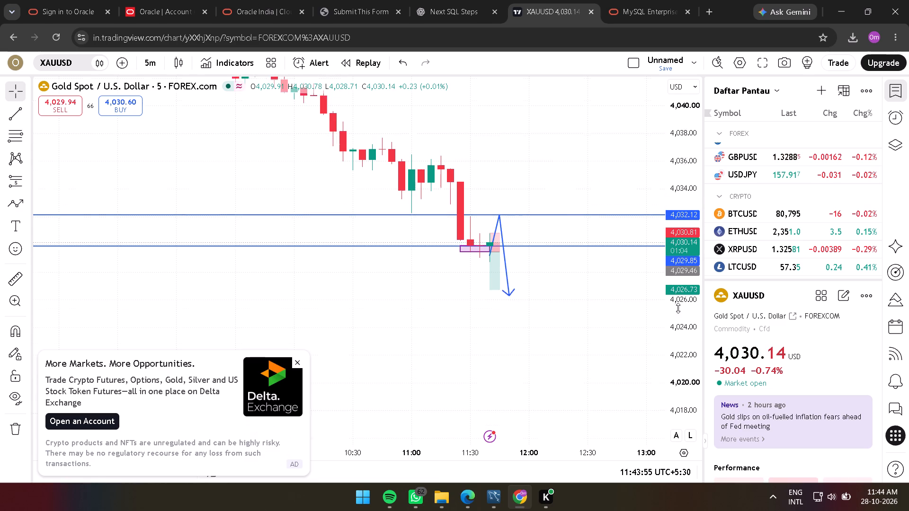
pyautogui.moveTo(678, 308); pyautogui.dragTo(674, 326)
pyautogui.moveTo(538, 335); pyautogui.dragTo(610, 325)
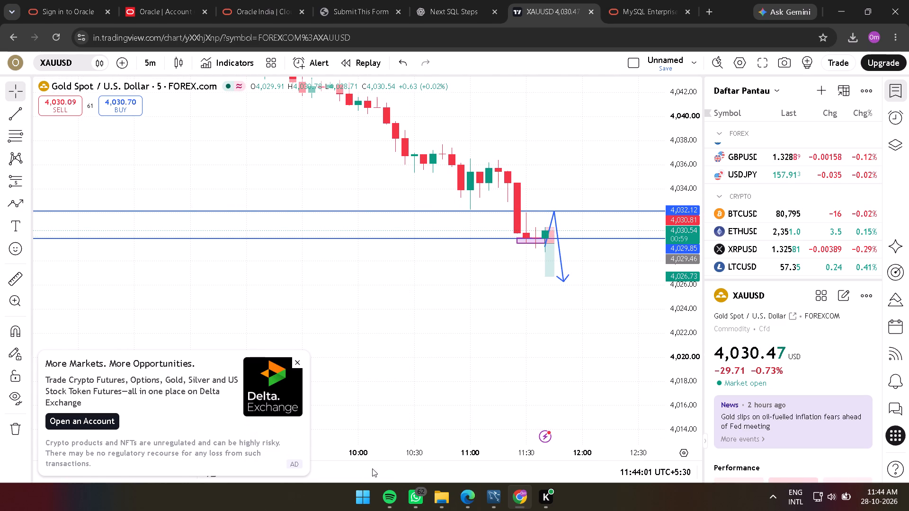
pyautogui.hscroll(3, 382, 457)
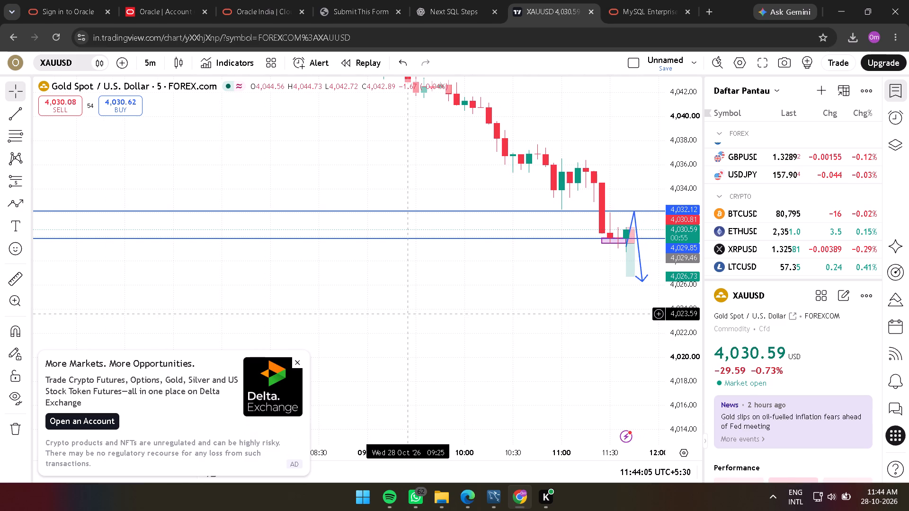
pyautogui.scroll(1, 682, 157)
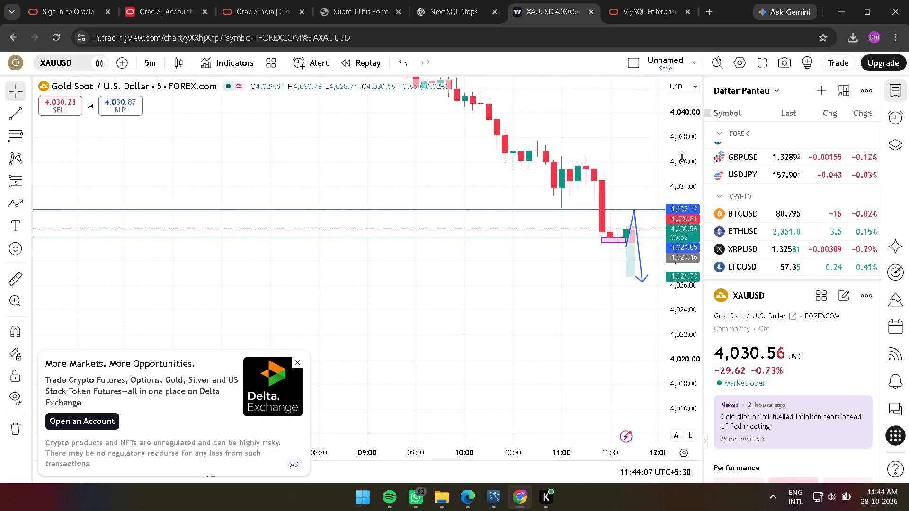
pyautogui.scroll(1, 682, 157)
# Delete the short position from the XAUUSD chart.
pyautogui.moveTo(620, 296); pyautogui.dragTo(543, 299)
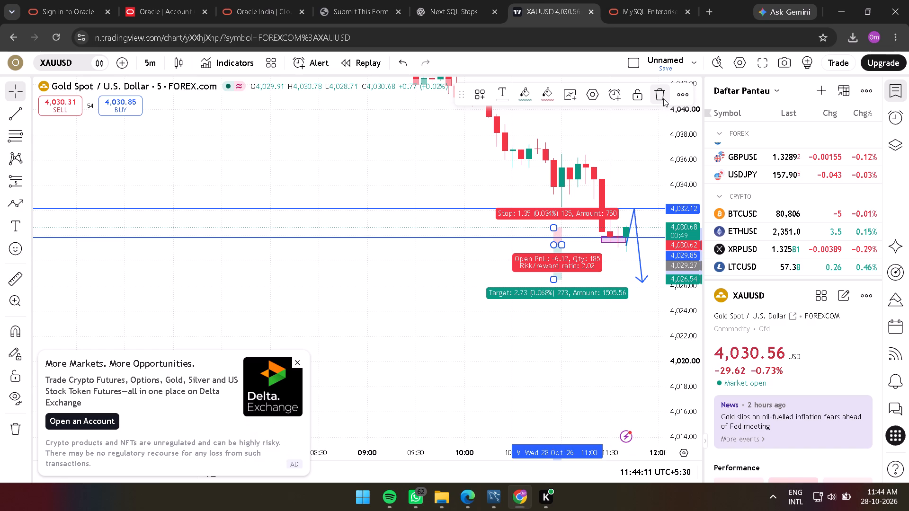
pyautogui.click(663, 98)
# Examine the 5-minute XAUUSD decline against the 4,032.12 and 4,029.85 lines, the purple zone and the projected path.
pyautogui.moveTo(652, 301); pyautogui.dragTo(545, 305)
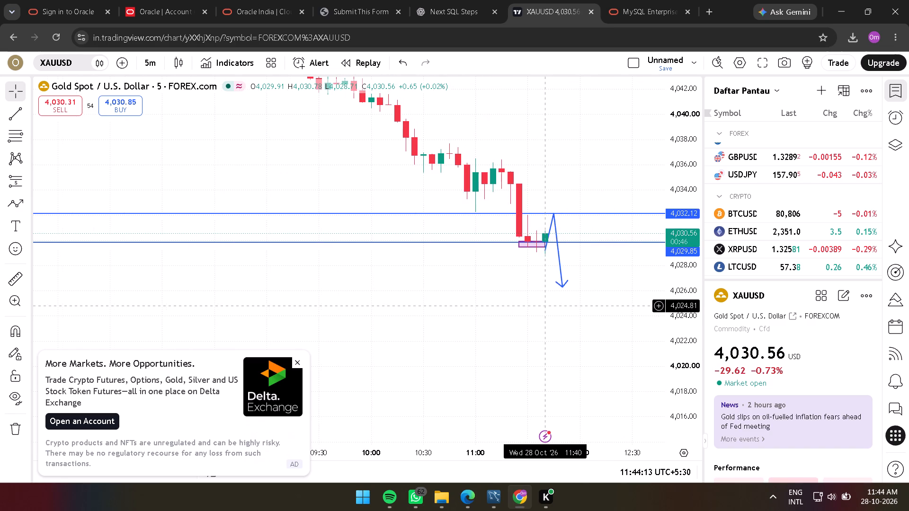
pyautogui.moveTo(681, 381); pyautogui.dragTo(682, 285)
pyautogui.moveTo(593, 139); pyautogui.dragTo(598, 219)
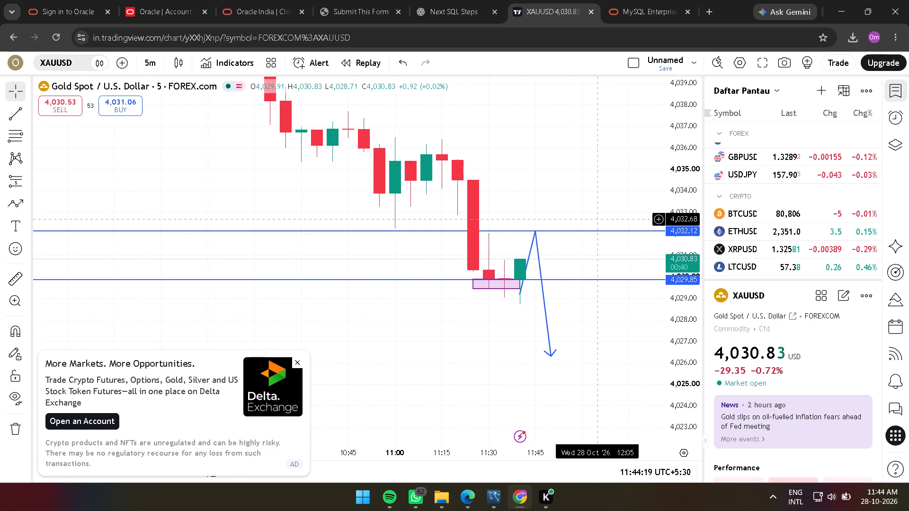
pyautogui.moveTo(564, 184); pyautogui.dragTo(569, 219)
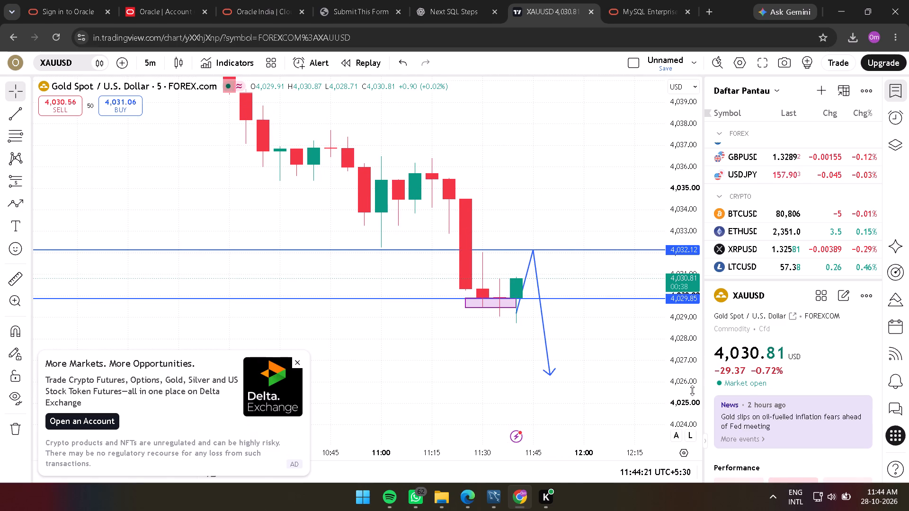
pyautogui.moveTo(698, 362); pyautogui.dragTo(685, 207)
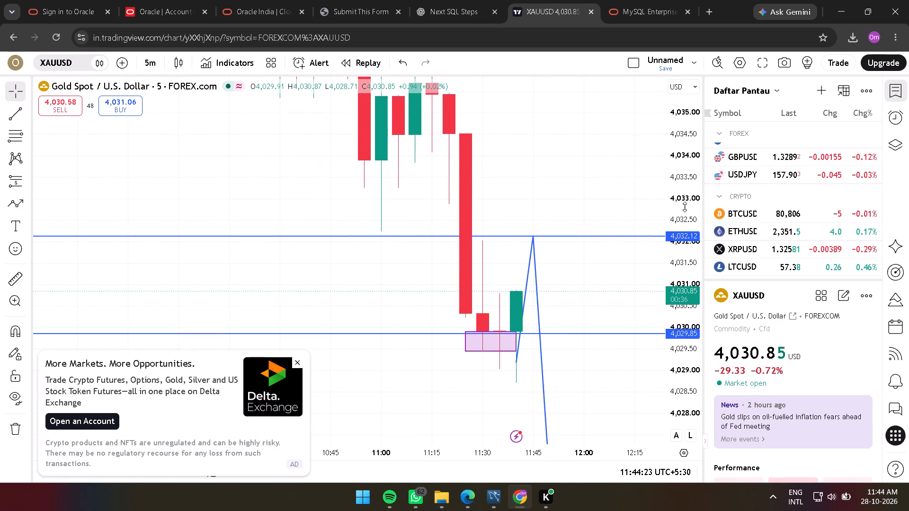
pyautogui.moveTo(685, 207); pyautogui.dragTo(685, 204)
pyautogui.moveTo(505, 152); pyautogui.dragTo(518, 282)
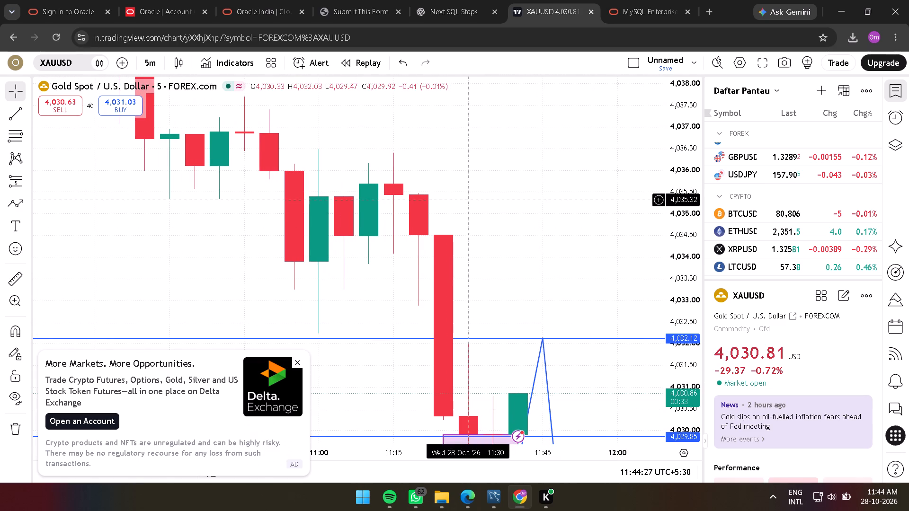
pyautogui.moveTo(685, 121); pyautogui.dragTo(705, 344)
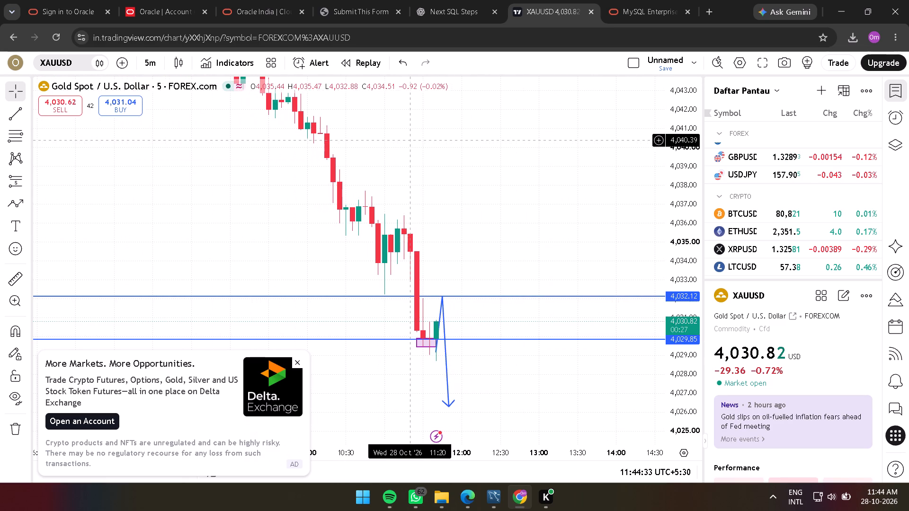
pyautogui.moveTo(241, 221); pyautogui.dragTo(478, 430)
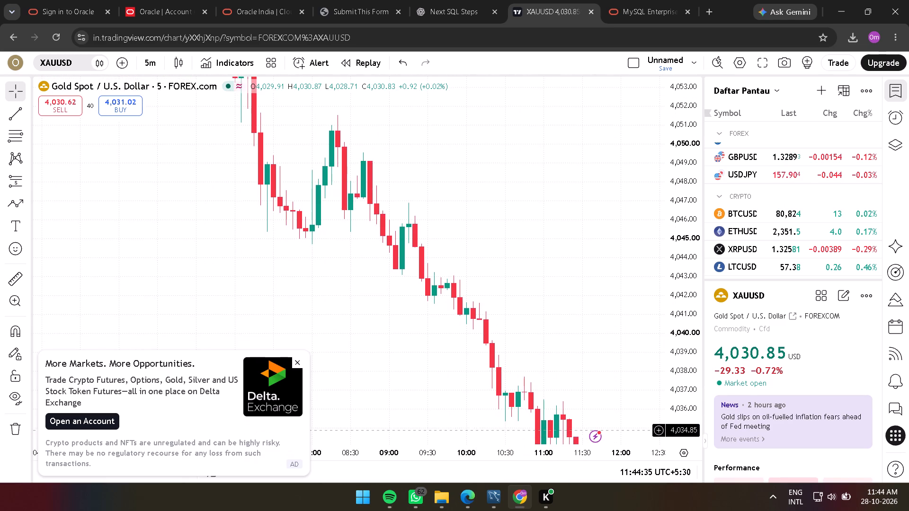
pyautogui.moveTo(478, 430); pyautogui.dragTo(474, 437)
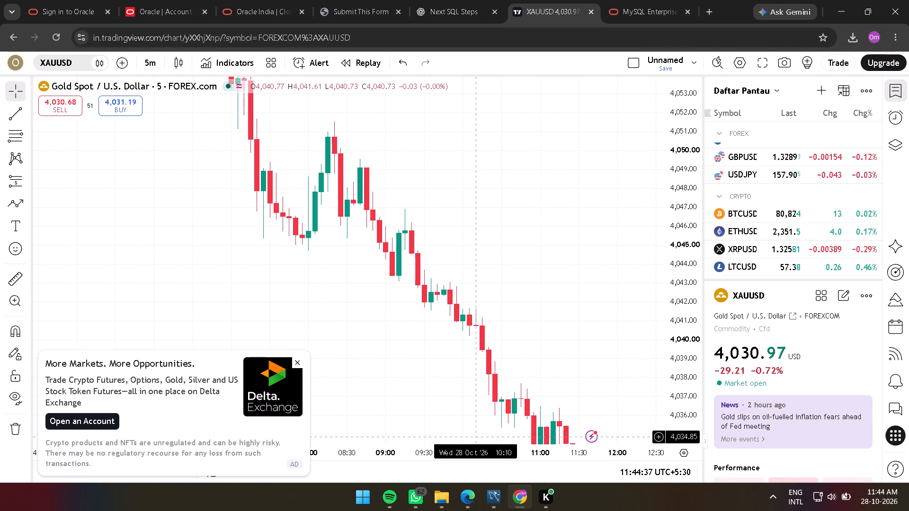
pyautogui.moveTo(526, 283); pyautogui.dragTo(356, 200)
pyautogui.moveTo(472, 305); pyautogui.dragTo(454, 193)
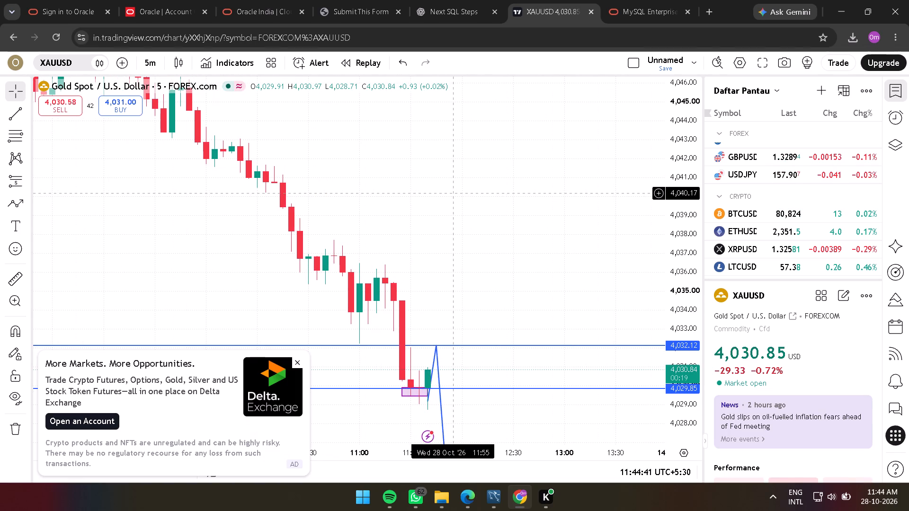
# Dismiss the Delta Exchange advertisement covering the chart.
pyautogui.click(298, 361)
# Return XAUUSD to the 1-minute interval and examine the price action against the projected path and the two horizontal lines.
pyautogui.click(158, 69)
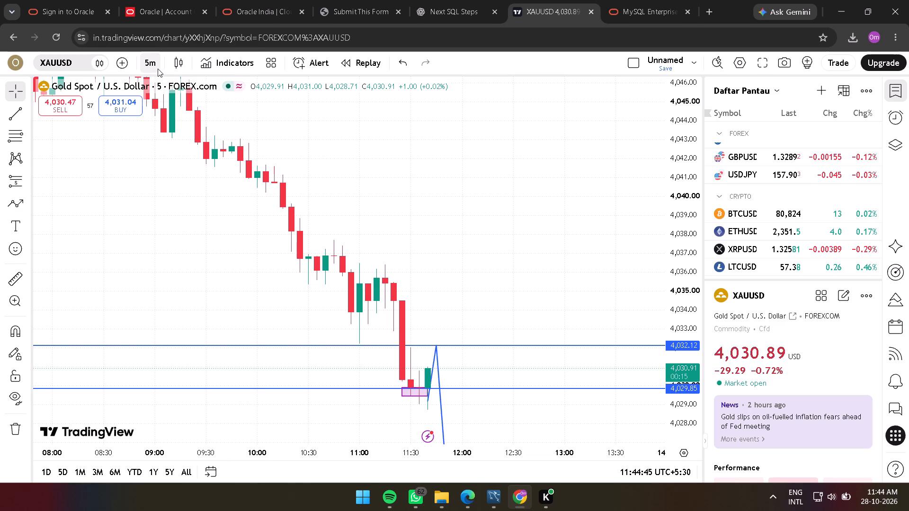
pyautogui.click(190, 339)
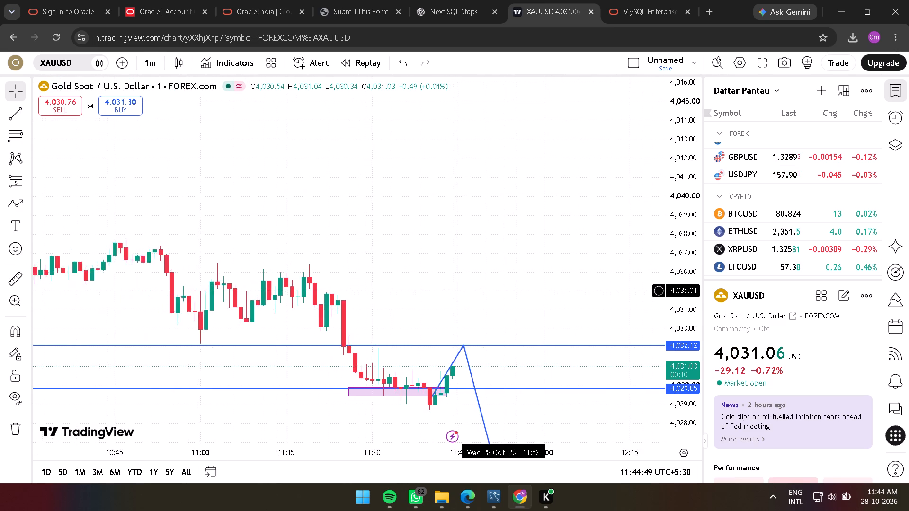
pyautogui.moveTo(678, 403); pyautogui.dragTo(648, 272)
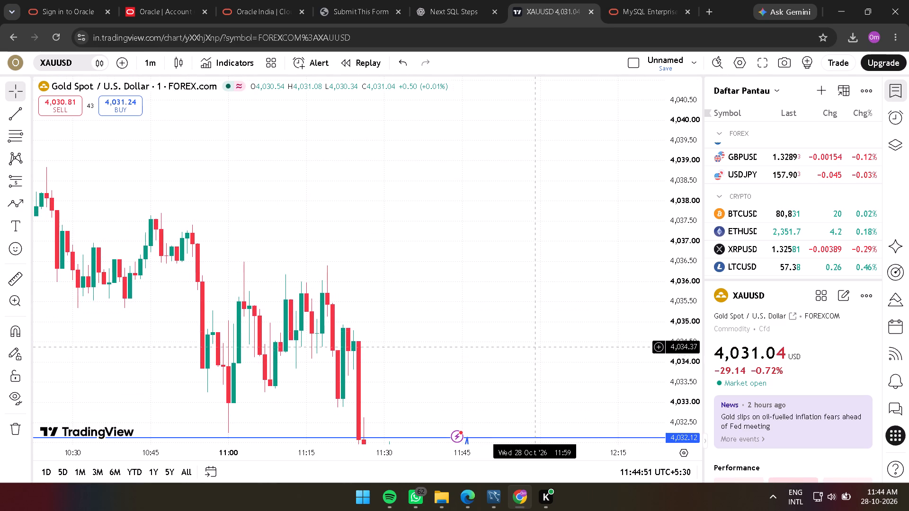
pyautogui.moveTo(533, 352); pyautogui.dragTo(587, 240)
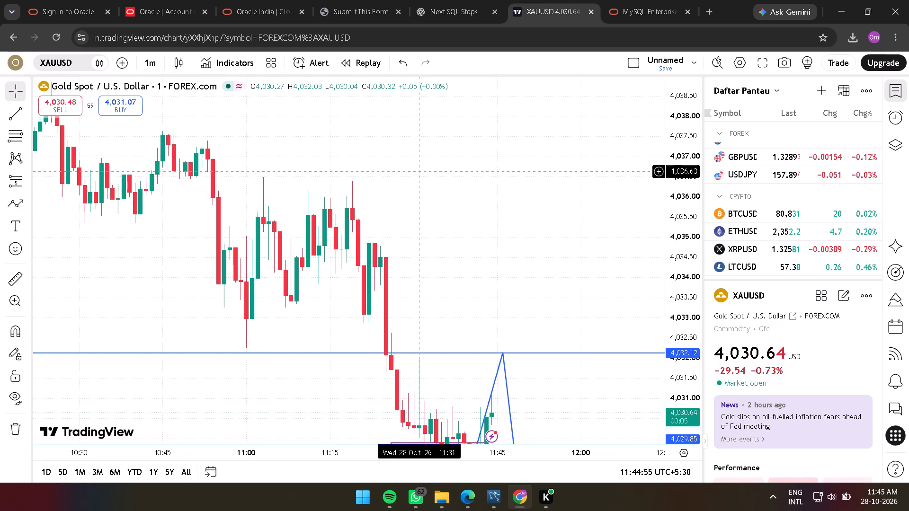
pyautogui.scroll(-1, 418, 171)
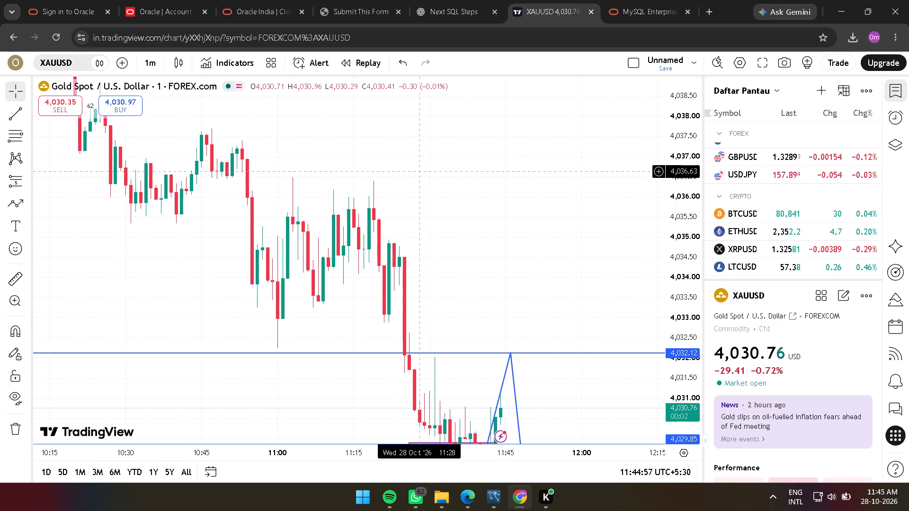
pyautogui.scroll(-1, 418, 171)
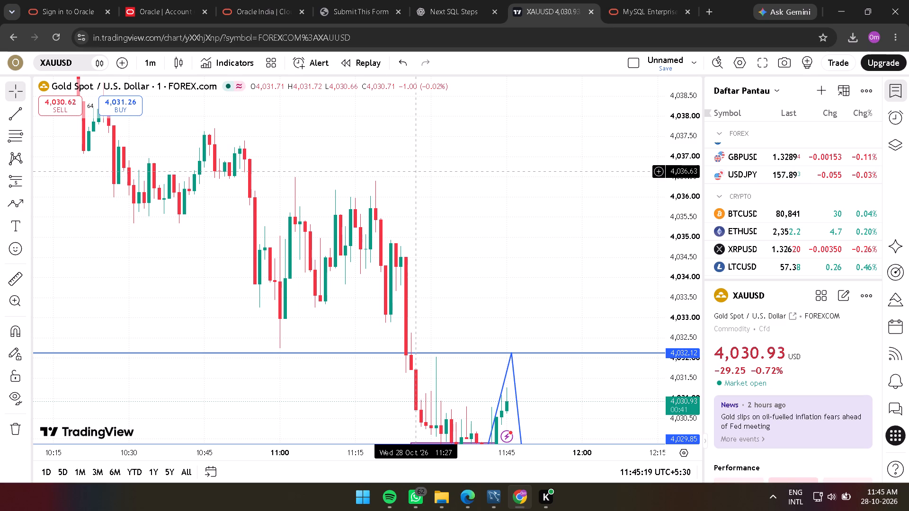
pyautogui.moveTo(688, 204); pyautogui.dragTo(700, 254)
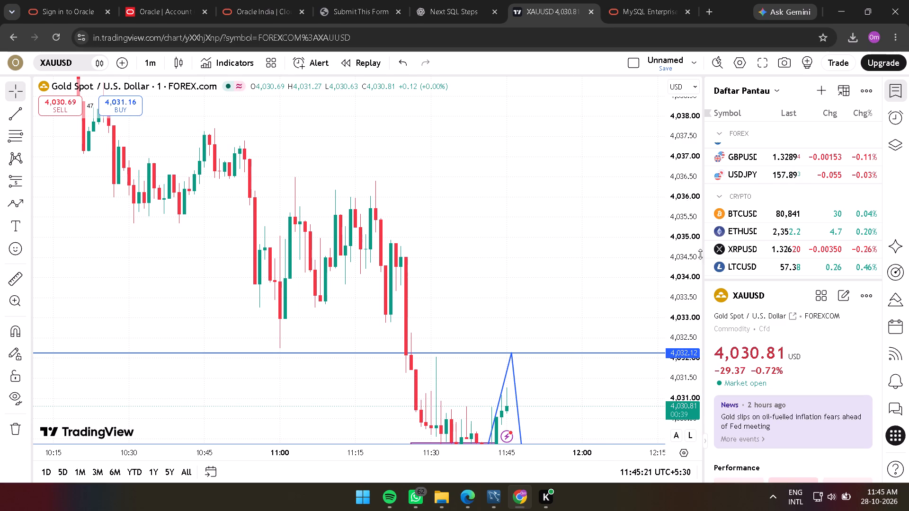
pyautogui.moveTo(700, 254); pyautogui.dragTo(696, 361)
pyautogui.moveTo(519, 262); pyautogui.dragTo(543, 203)
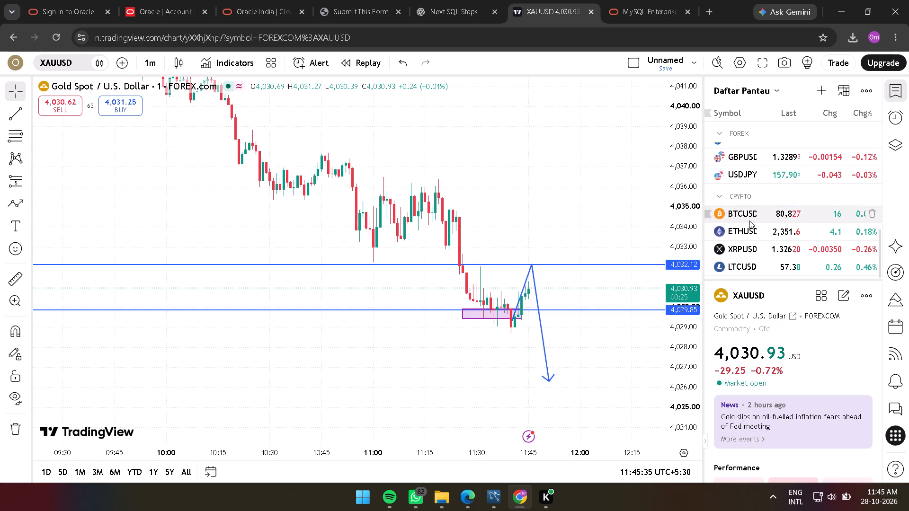
# Load the BTCUSD chart from the watchlist at the 5-minute interval and examine its recent price action.
pyautogui.click(766, 213)
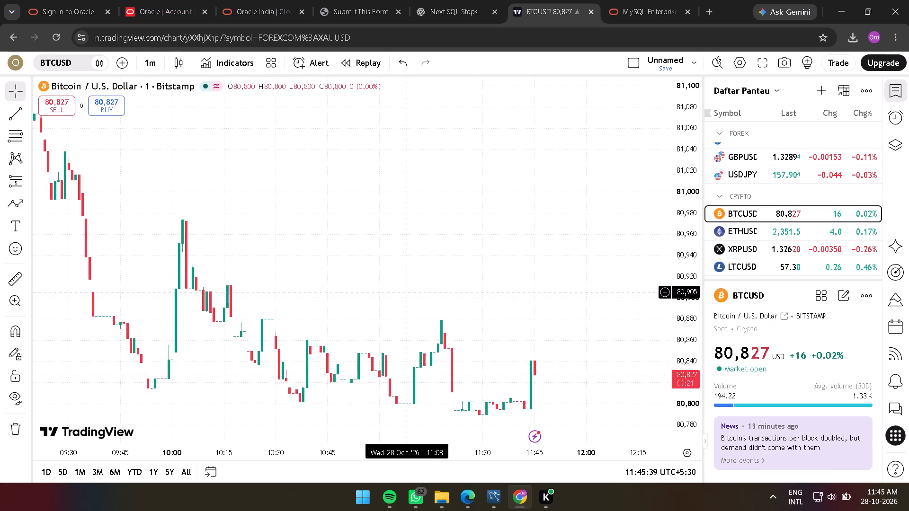
pyautogui.moveTo(407, 292); pyautogui.dragTo(400, 164)
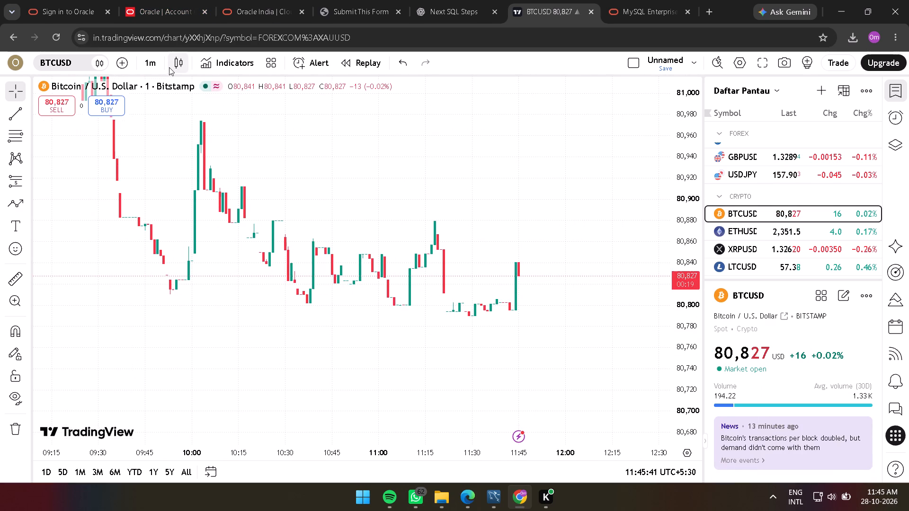
pyautogui.click(154, 62)
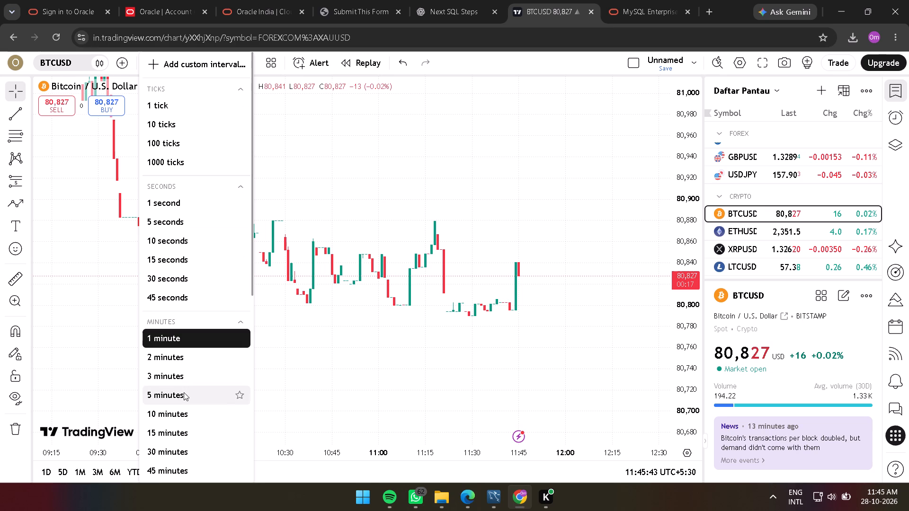
pyautogui.click(187, 392)
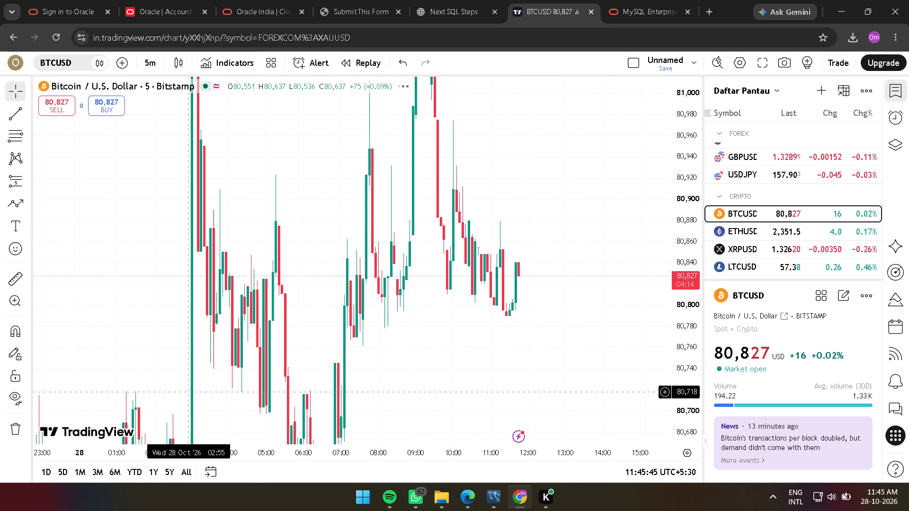
pyautogui.moveTo(678, 164); pyautogui.dragTo(680, 360)
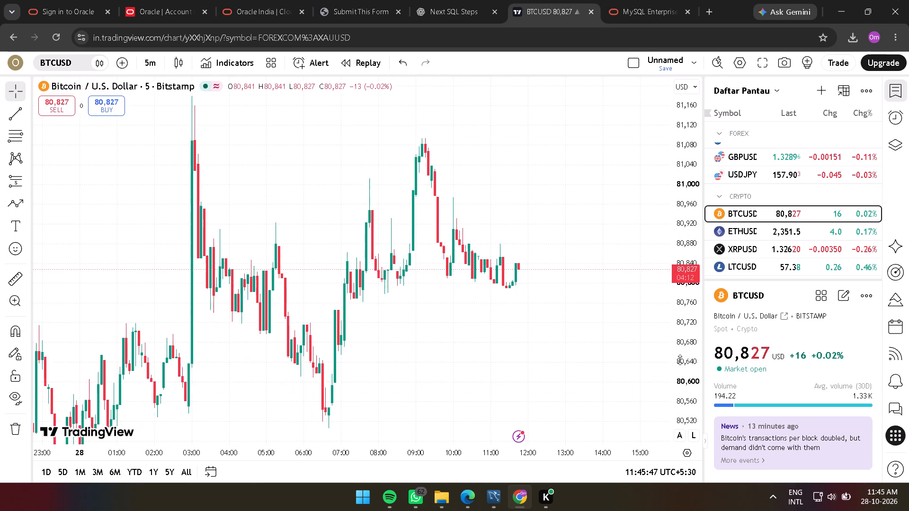
pyautogui.moveTo(680, 360); pyautogui.dragTo(678, 384)
pyautogui.moveTo(392, 354); pyautogui.dragTo(571, 297)
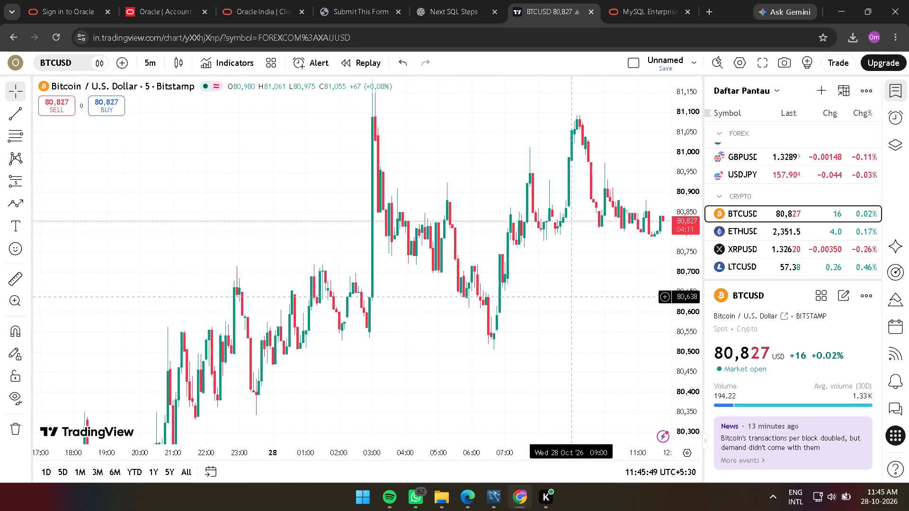
pyautogui.moveTo(603, 293); pyautogui.dragTo(486, 308)
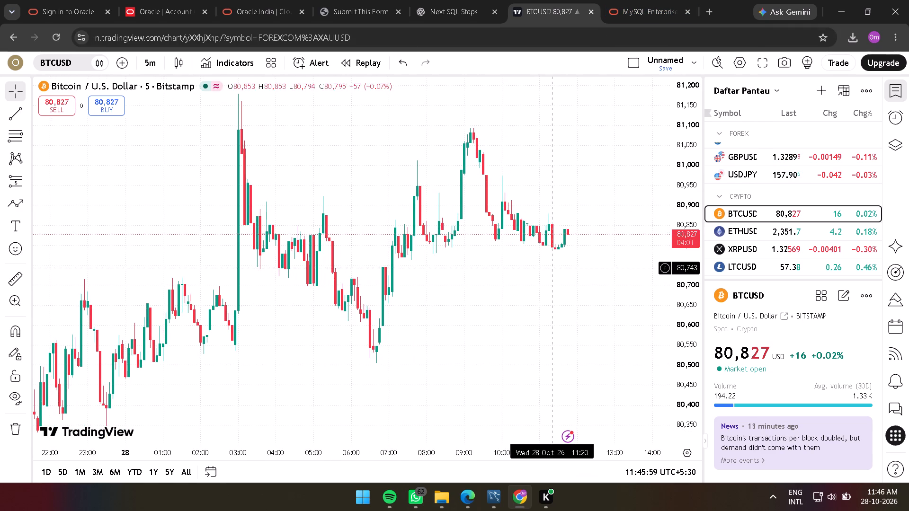
pyautogui.moveTo(550, 271); pyautogui.dragTo(507, 289)
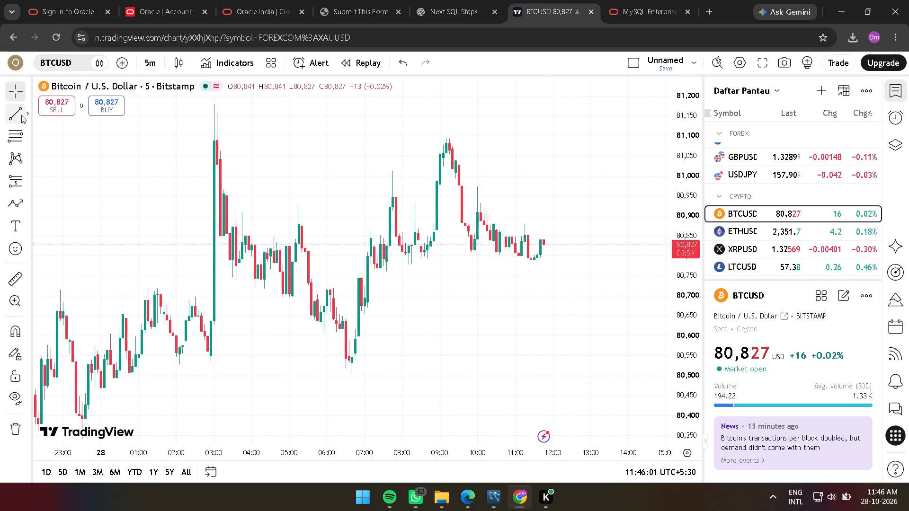
# Draw a trendline beneath the BTCUSD candles from about 80,814 at 07:20 to about 80,788 at 12:20.
pyautogui.click(21, 115)
pyautogui.click(25, 115)
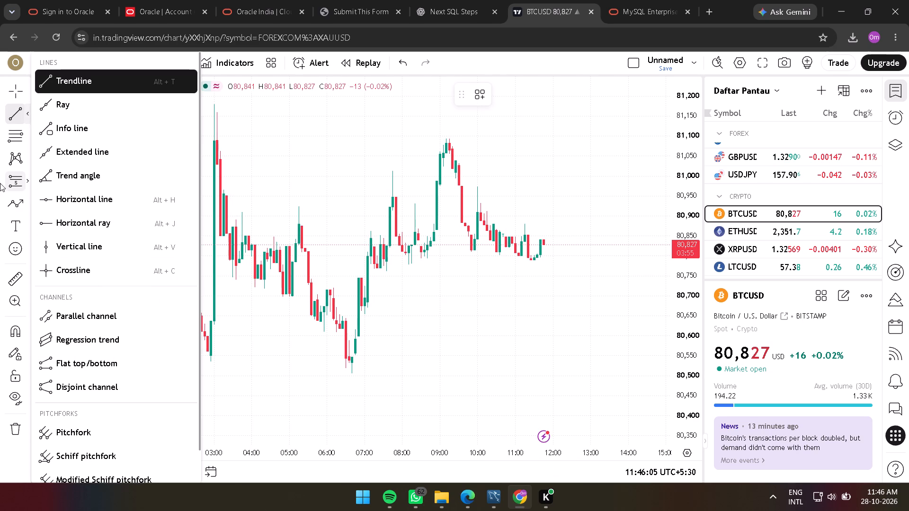
pyautogui.click(28, 227)
pyautogui.click(29, 181)
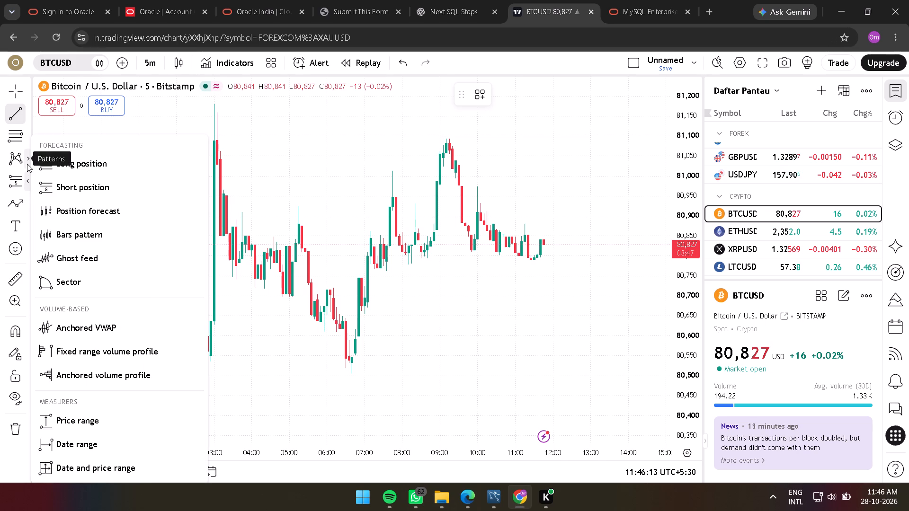
pyautogui.click(27, 164)
pyautogui.click(25, 243)
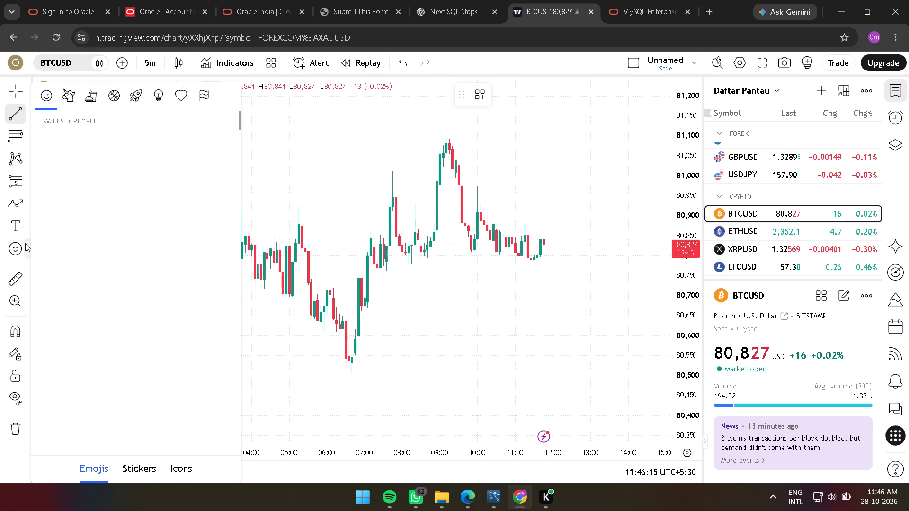
pyautogui.click(26, 225)
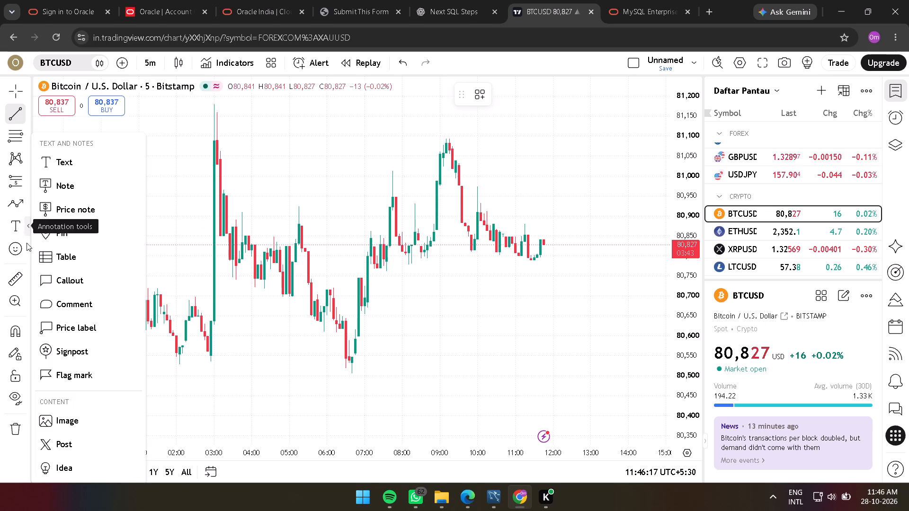
pyautogui.click(376, 250)
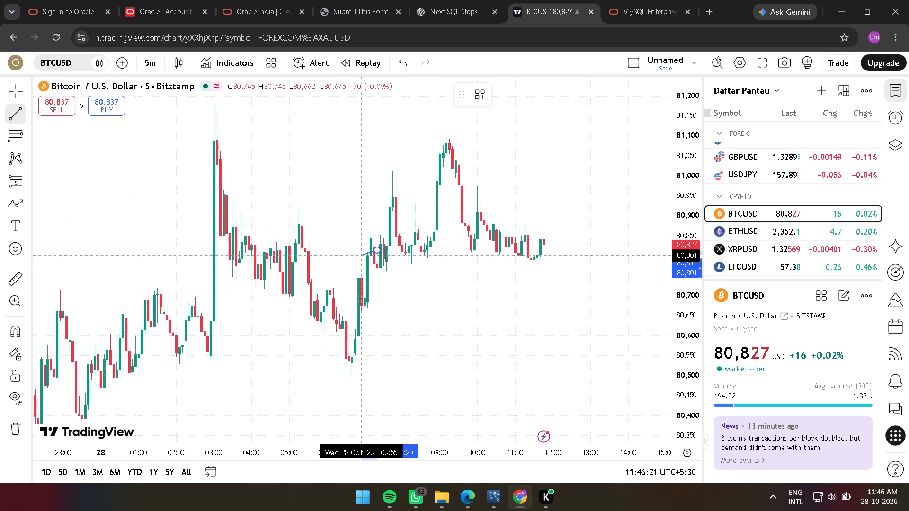
pyautogui.click(565, 260)
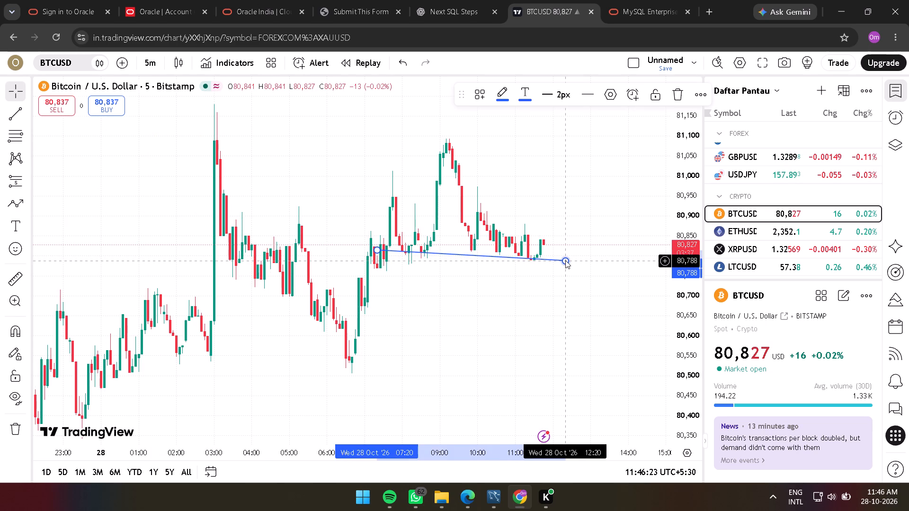
# Level the BTCUSD trendline by moving its start point to about 80,788 at 07:15, and deselect it.
pyautogui.moveTo(377, 251); pyautogui.dragTo(379, 264)
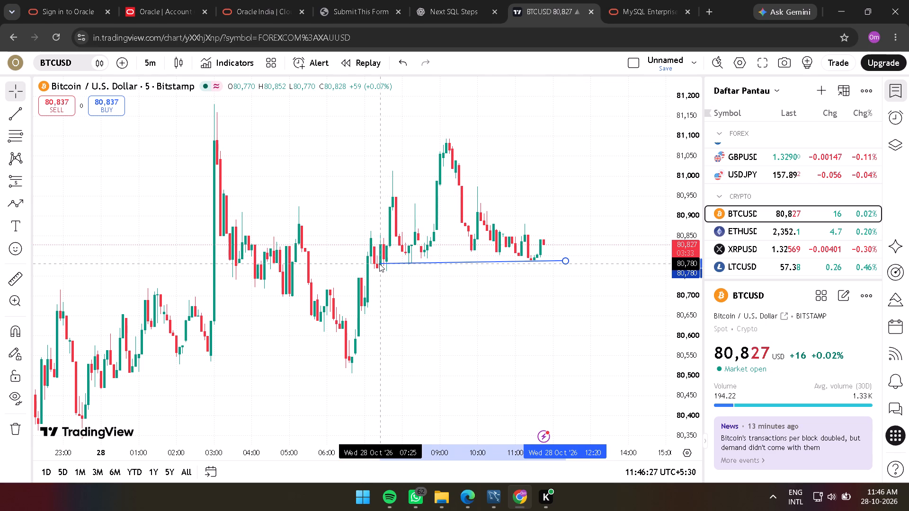
pyautogui.moveTo(379, 264); pyautogui.dragTo(375, 261)
pyautogui.click(375, 261)
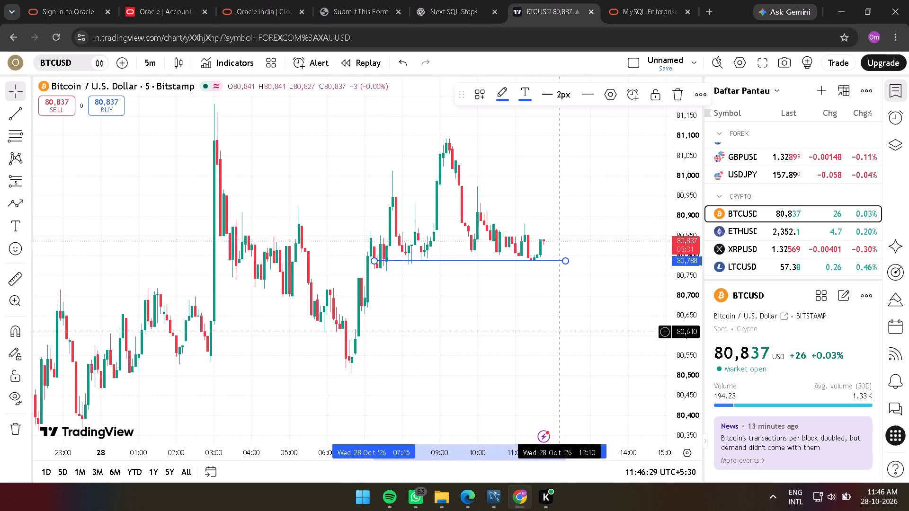
pyautogui.click(559, 331)
pyautogui.moveTo(559, 331); pyautogui.dragTo(532, 345)
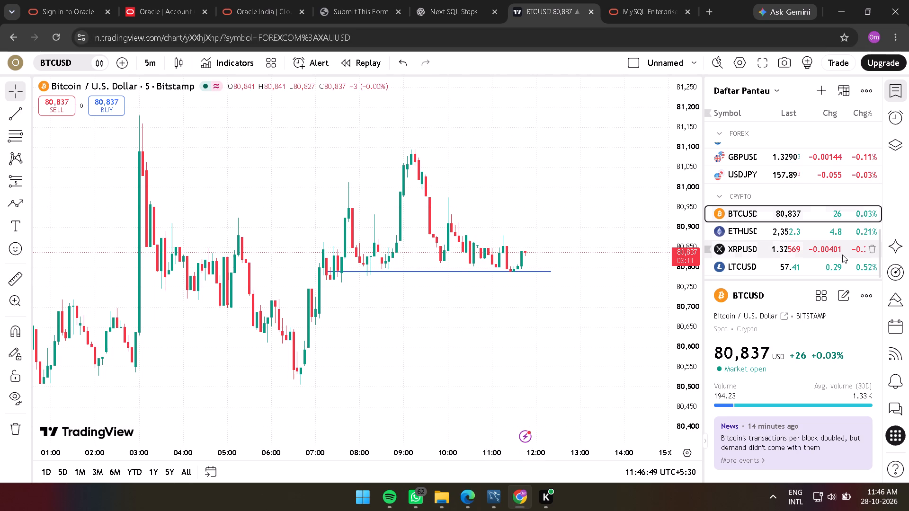
# Search all markets for GOLD, add OANDA's XAUUSD to the Daftar Pantau watchlist, and close the symbol search.
pyautogui.scroll(10, 733, 202)
pyautogui.scroll(-5, 733, 202)
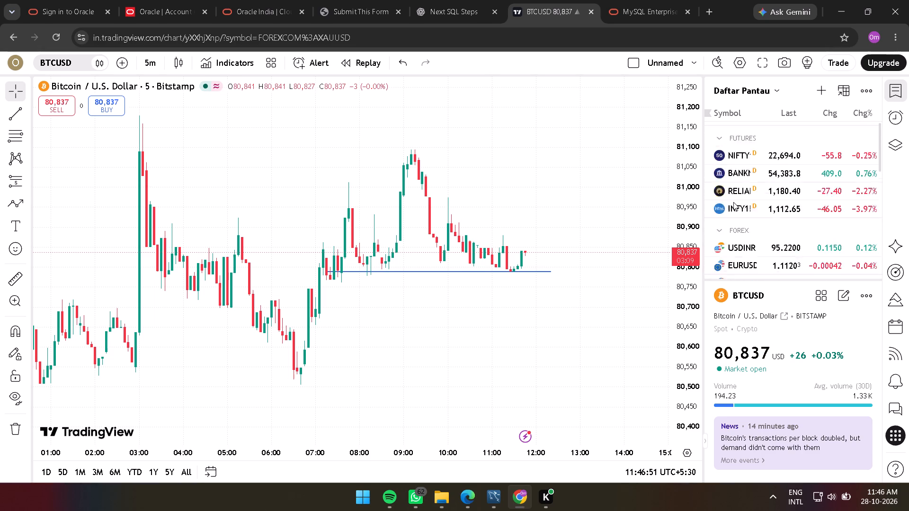
pyautogui.scroll(-2, 733, 202)
pyautogui.scroll(9, 733, 202)
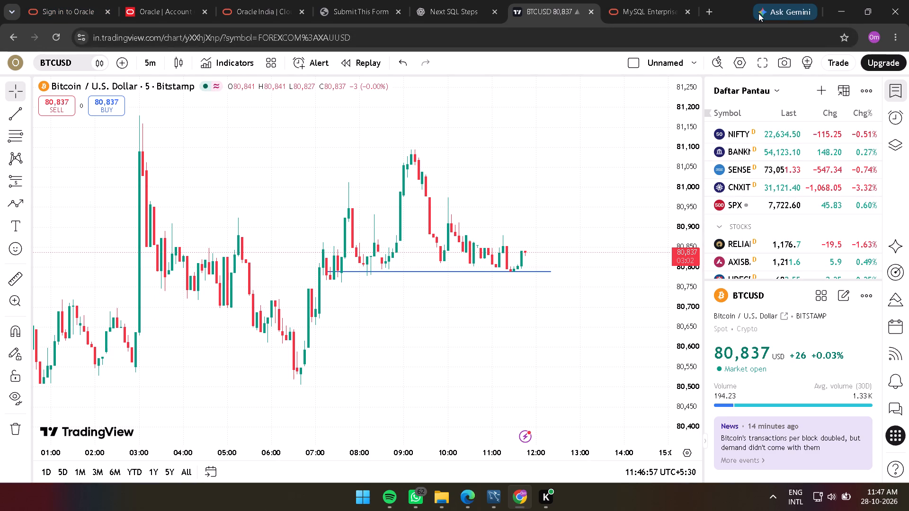
pyautogui.click(822, 93)
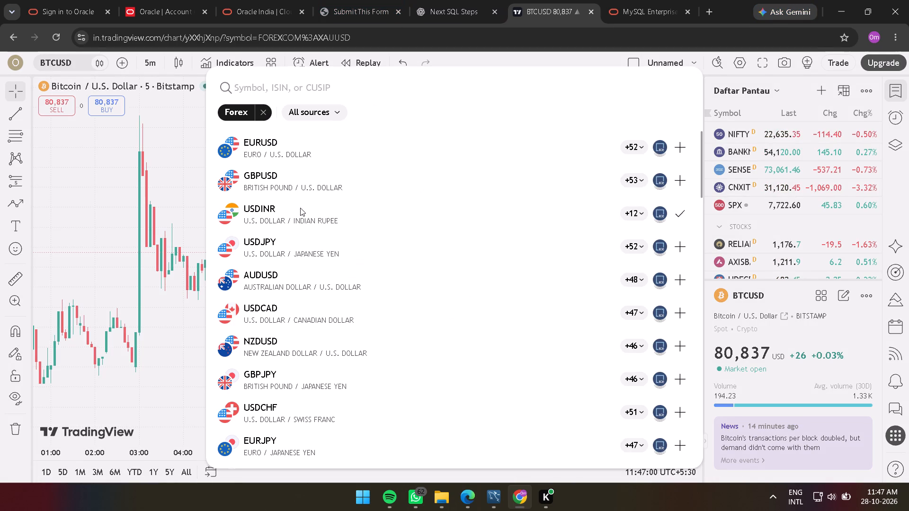
pyautogui.scroll(-7, 373, 240)
pyautogui.scroll(9, 373, 240)
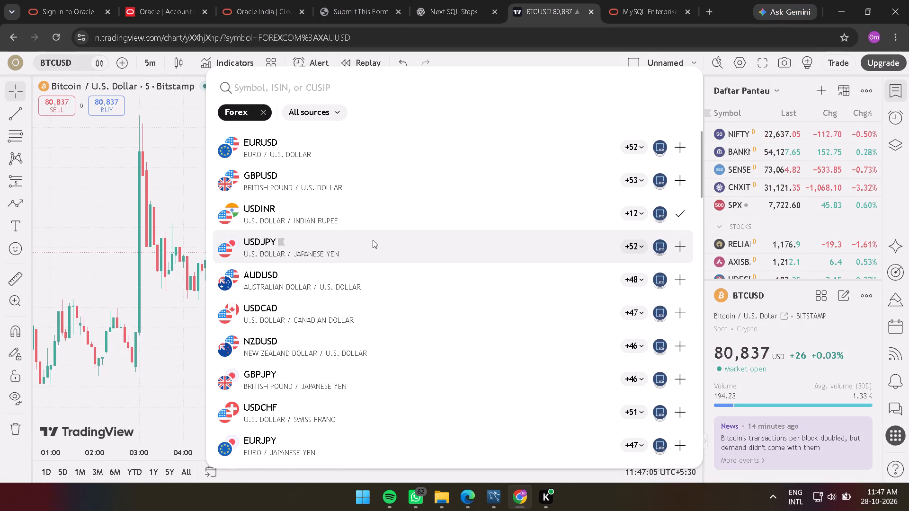
pyautogui.write('go')
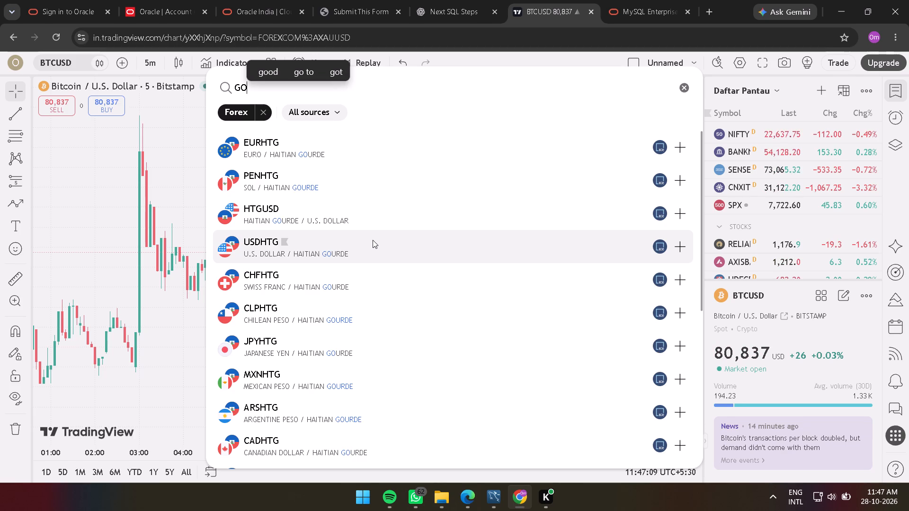
pyautogui.write('ld')
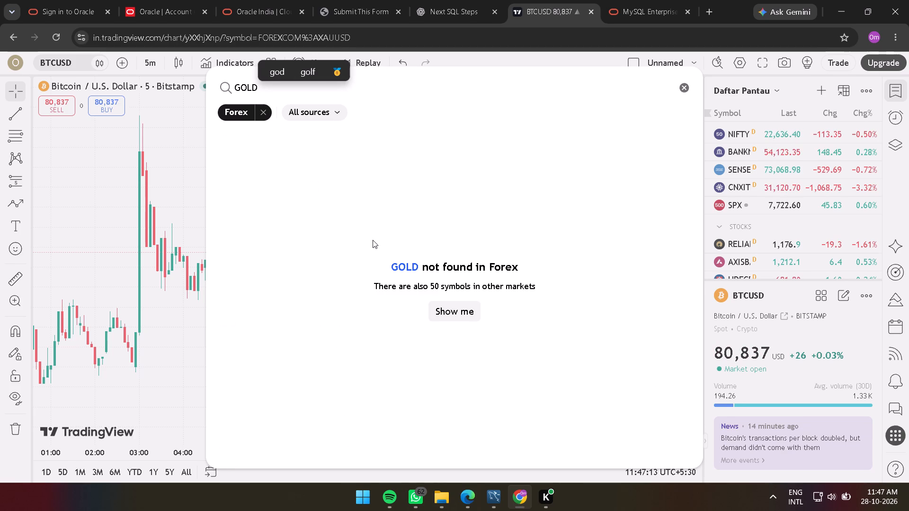
pyautogui.click(263, 112)
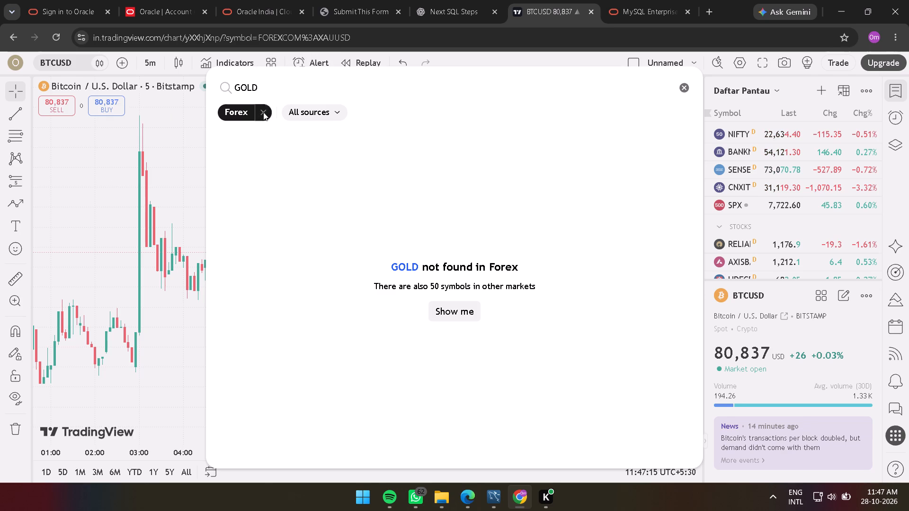
pyautogui.click(329, 151)
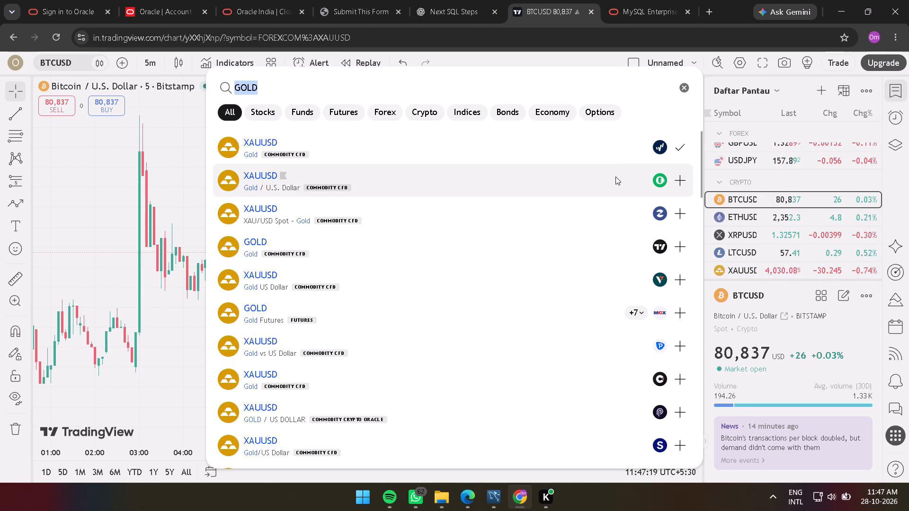
pyautogui.click(686, 87)
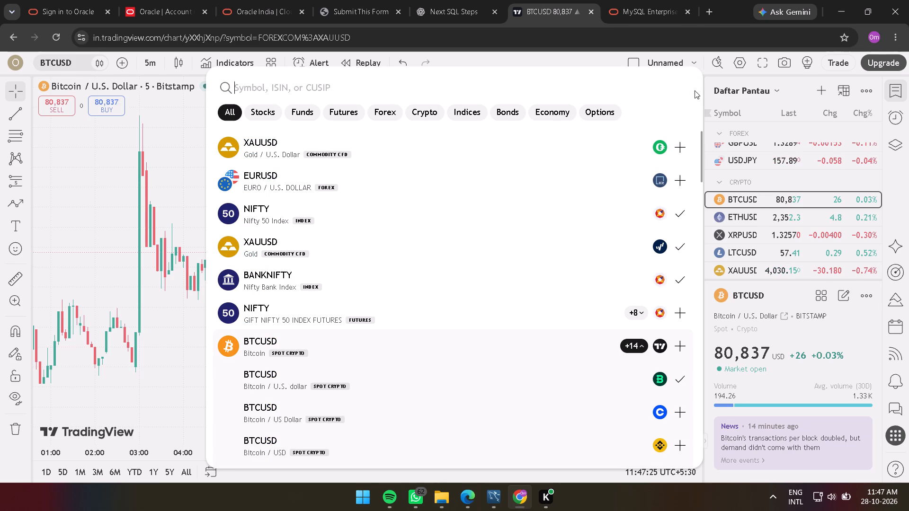
pyautogui.click(172, 149)
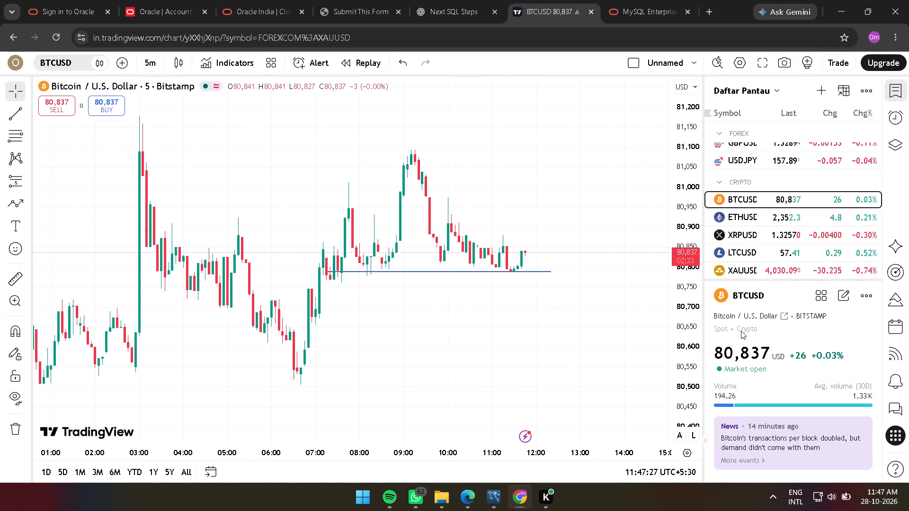
# Load the OANDA XAUUSD chart from the watchlist.
pyautogui.click(781, 272)
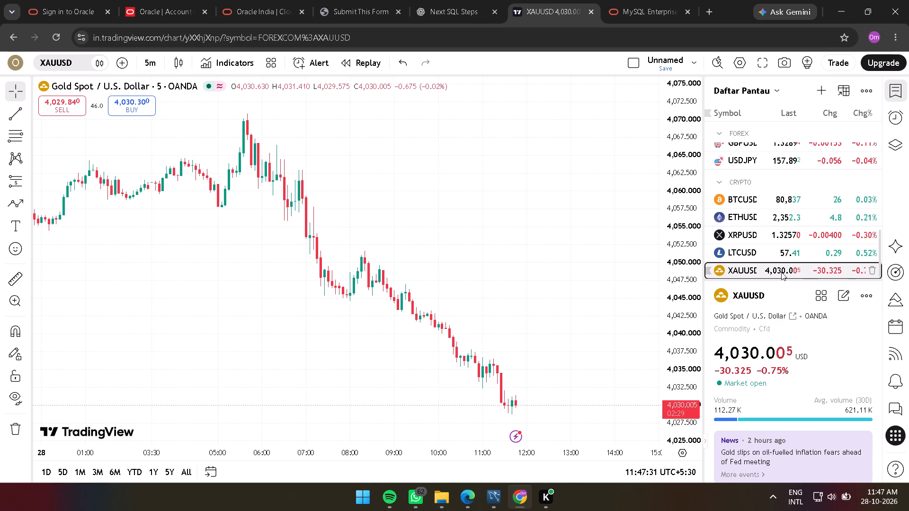
# Place a horizontal line at 4,020.400 below the latest XAUUSD candles.
pyautogui.moveTo(590, 291); pyautogui.dragTo(636, 141)
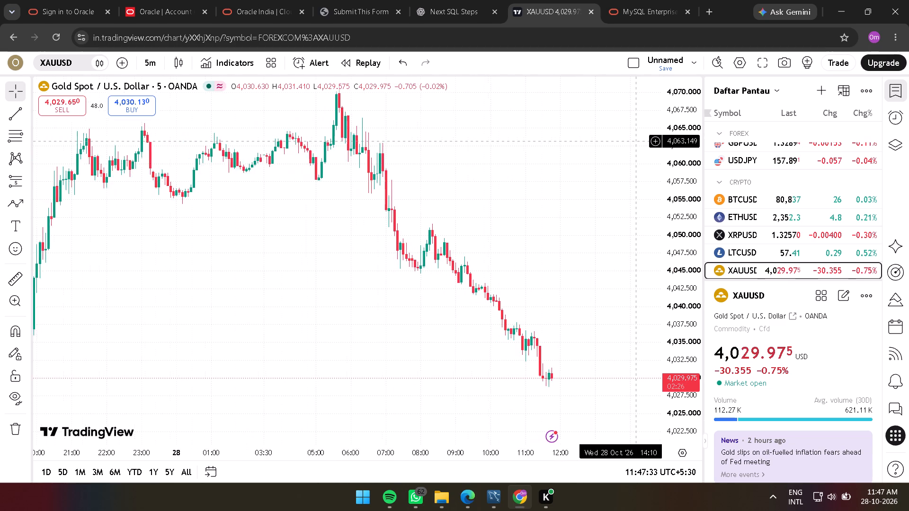
pyautogui.moveTo(610, 220); pyautogui.dragTo(656, 99)
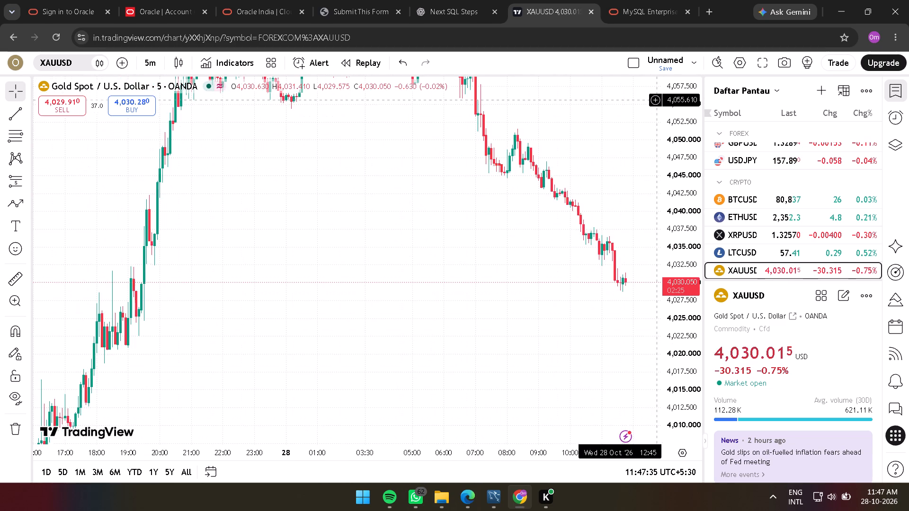
pyautogui.moveTo(656, 99); pyautogui.dragTo(592, 98)
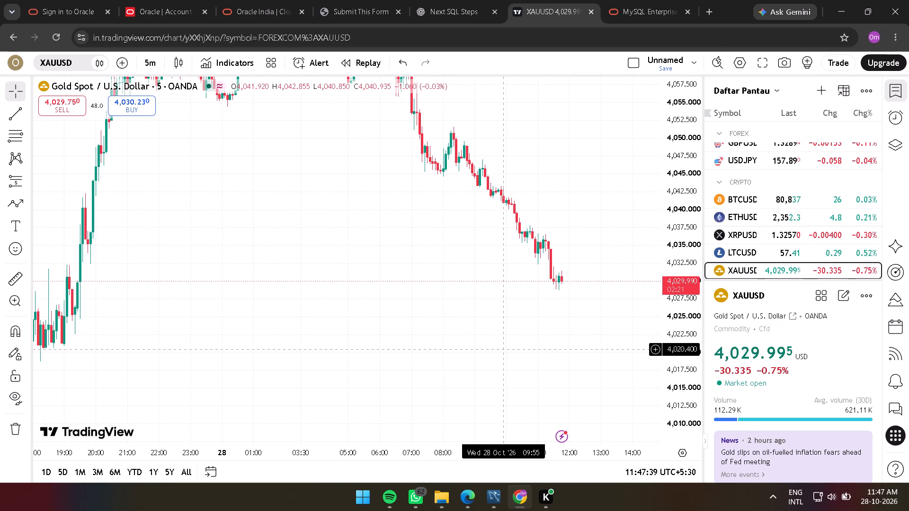
pyautogui.hotkey('alt', 'h')
# Examine the most recent 5-minute XAUUSD candles above the 4,020.400 line.
pyautogui.moveTo(598, 298); pyautogui.dragTo(522, 297)
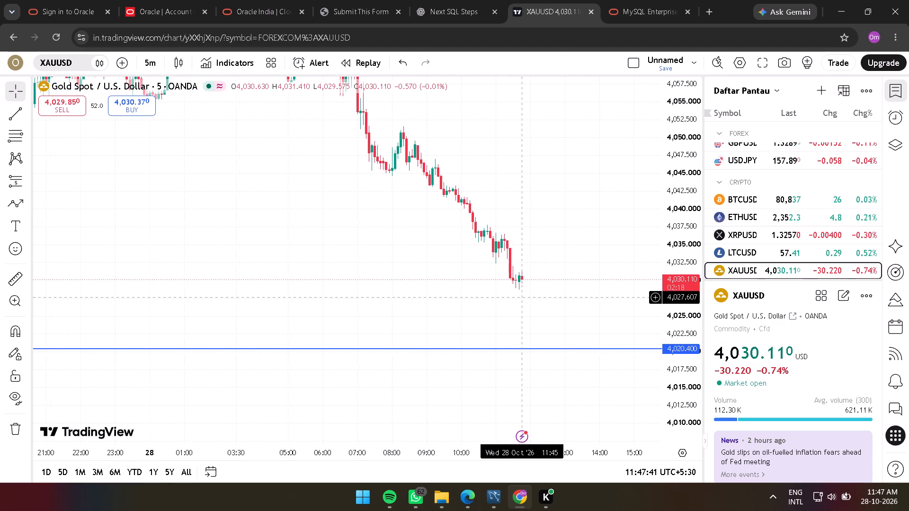
pyautogui.moveTo(544, 270); pyautogui.dragTo(542, 201)
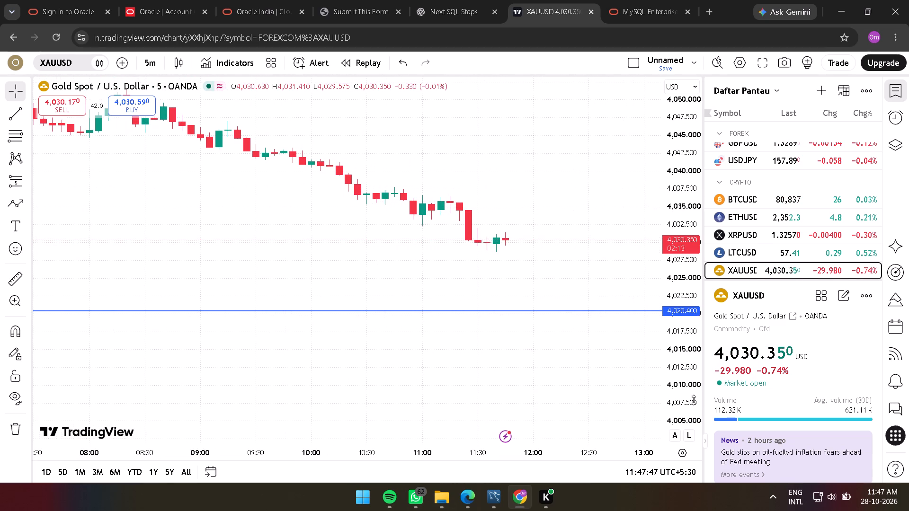
pyautogui.moveTo(694, 400); pyautogui.dragTo(655, 173)
pyautogui.moveTo(564, 175); pyautogui.dragTo(588, 253)
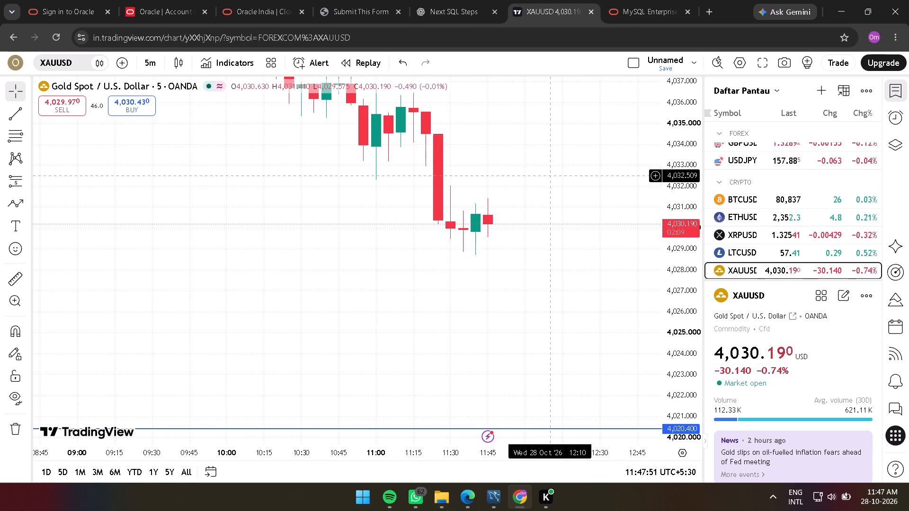
pyautogui.moveTo(556, 176); pyautogui.dragTo(586, 303)
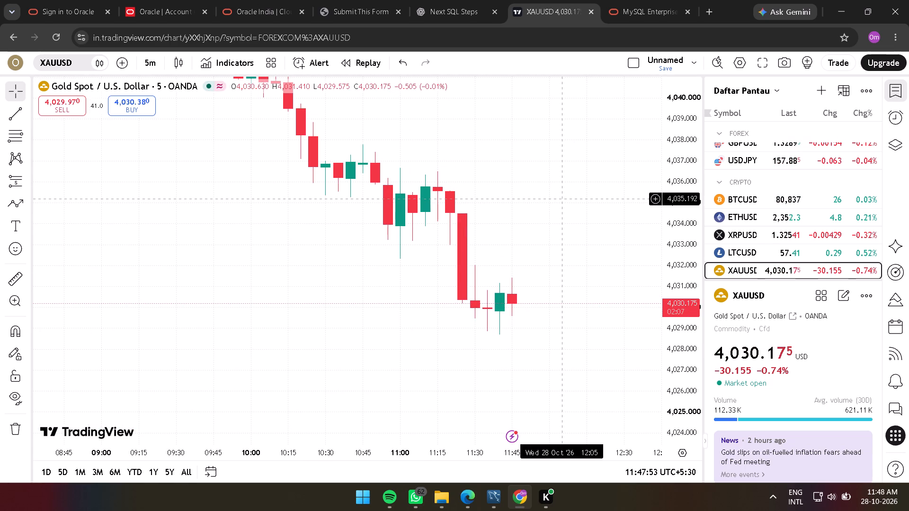
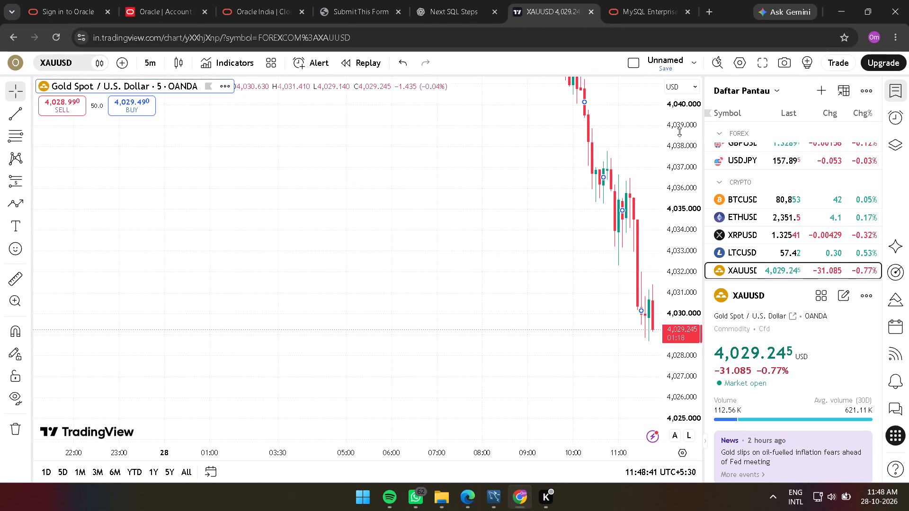
# Examine the recent XAUUSD 5-minute decline against the 4,020.400 line, with the latest candles and the line both in view.
pyautogui.moveTo(679, 132); pyautogui.dragTo(701, 360)
pyautogui.moveTo(480, 220); pyautogui.dragTo(387, 387)
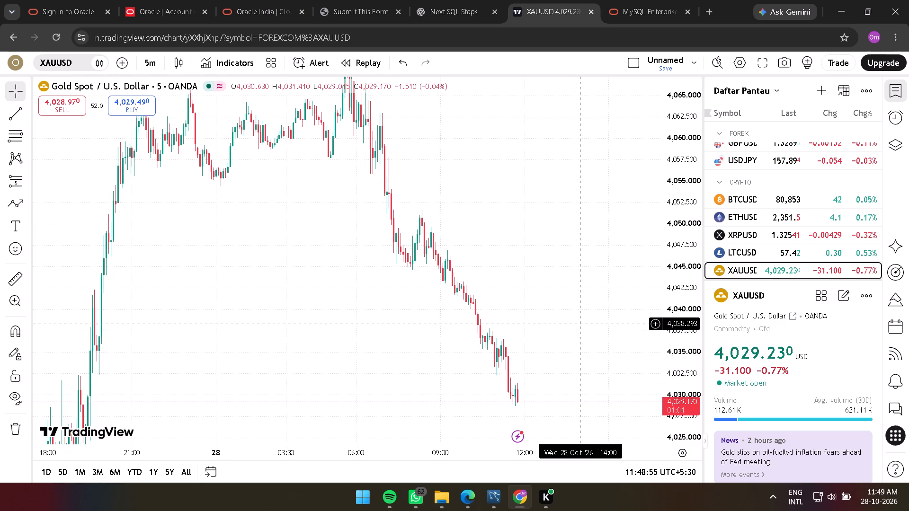
pyautogui.moveTo(581, 324); pyautogui.dragTo(612, 138)
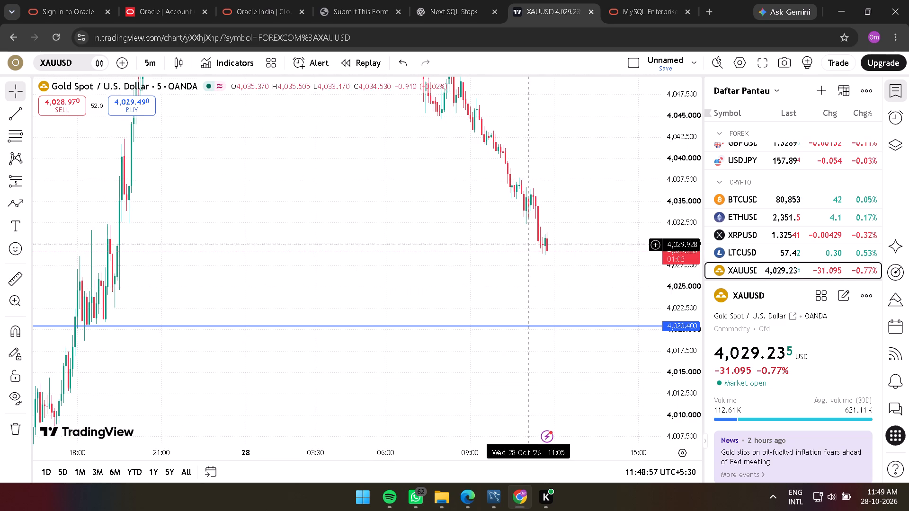
pyautogui.moveTo(597, 241); pyautogui.dragTo(539, 252)
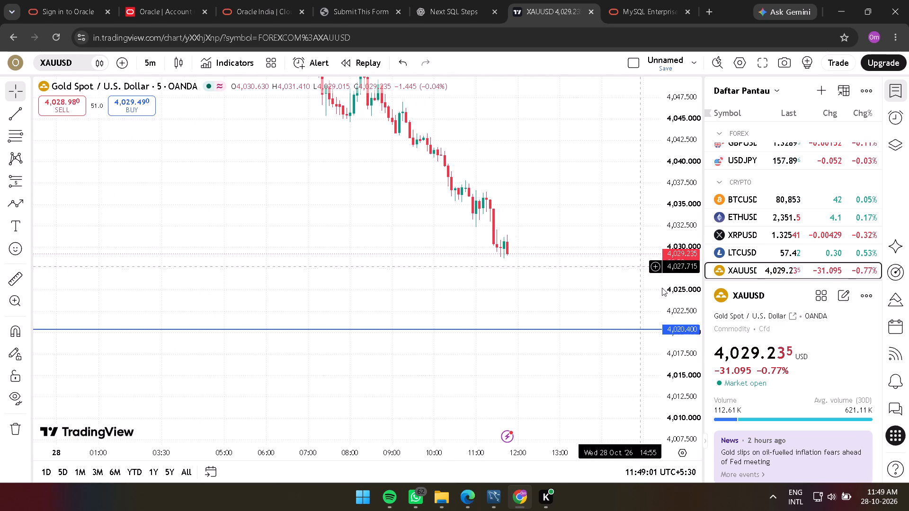
pyautogui.moveTo(696, 323); pyautogui.dragTo(672, 160)
pyautogui.moveTo(597, 220); pyautogui.dragTo(476, 242)
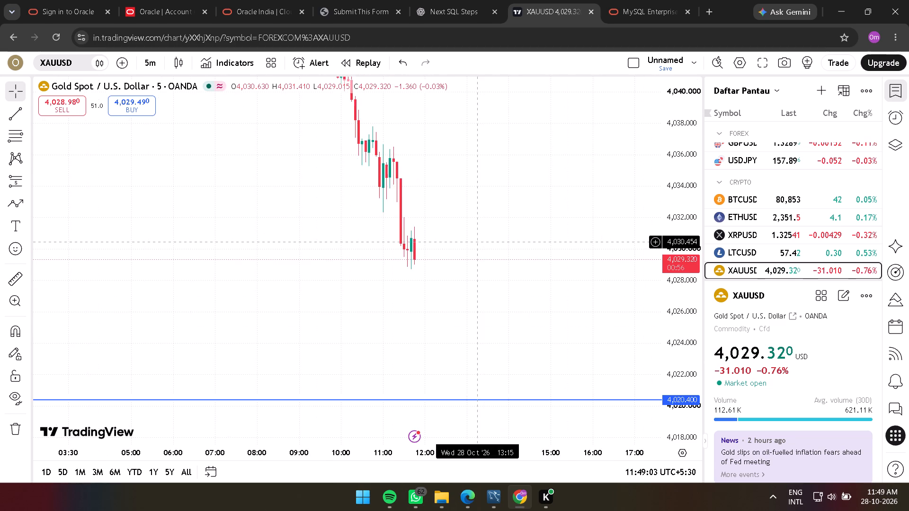
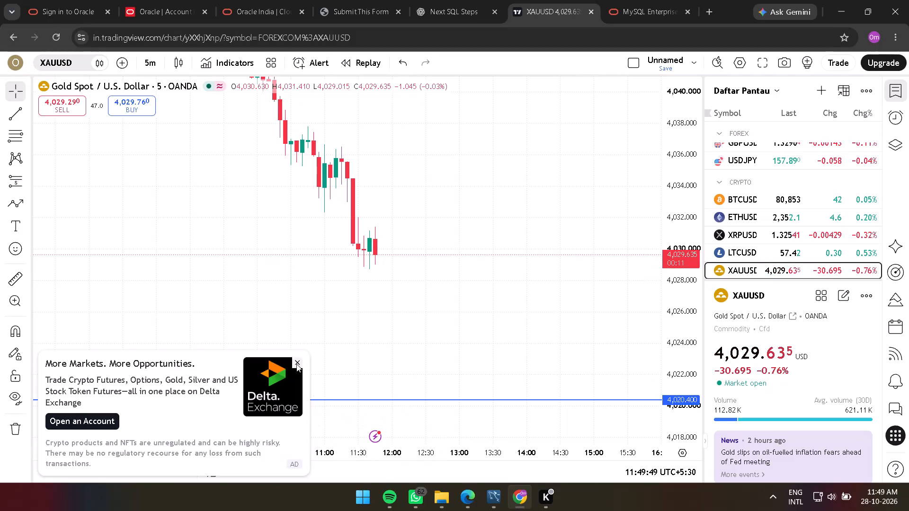
# Dismiss the advertisement and switch the XAUUSD chart to the 1-hour interval.
pyautogui.click(296, 364)
pyautogui.click(143, 59)
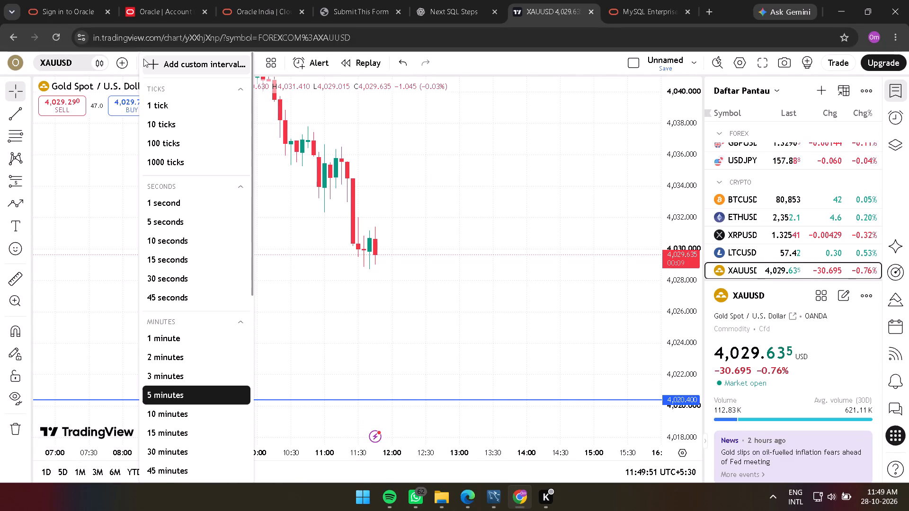
pyautogui.scroll(-1, 192, 445)
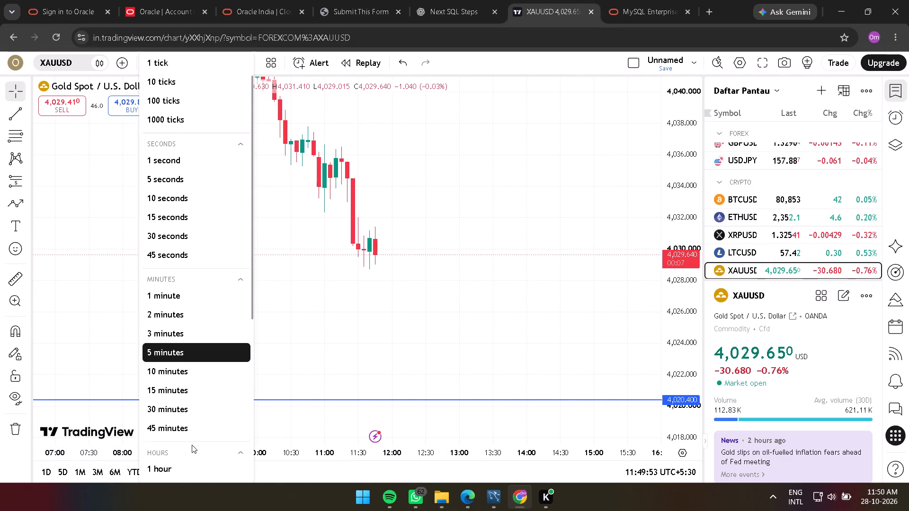
pyautogui.scroll(-1, 192, 445)
pyautogui.click(183, 426)
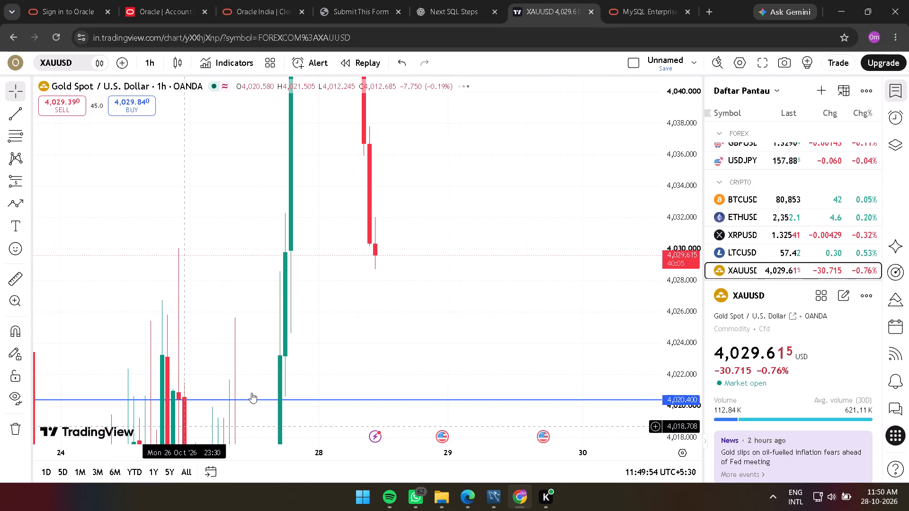
# Draw a descending trend line along the XAUUSD highs from about 4,192 on 19 Oct to about 4,042 on 29 Oct.
pyautogui.moveTo(686, 155); pyautogui.dragTo(751, 479)
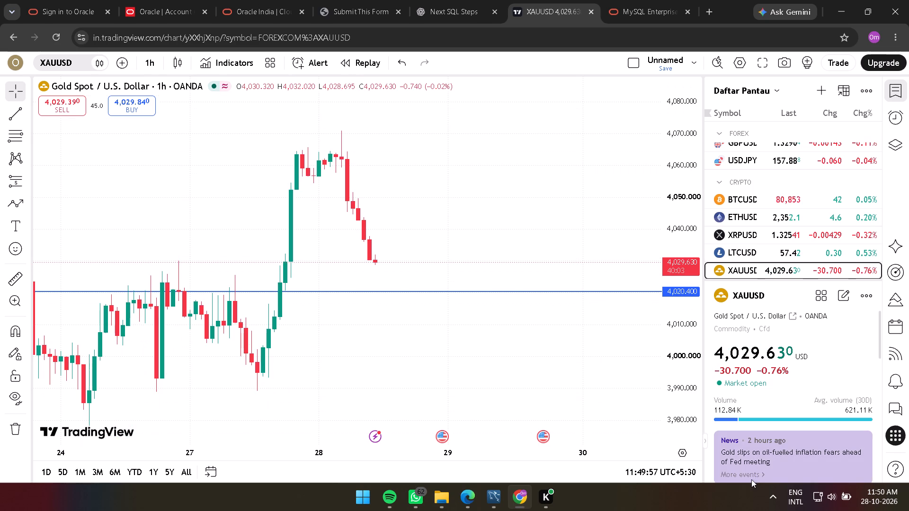
pyautogui.moveTo(751, 479); pyautogui.dragTo(751, 479)
pyautogui.moveTo(459, 211); pyautogui.dragTo(704, 300)
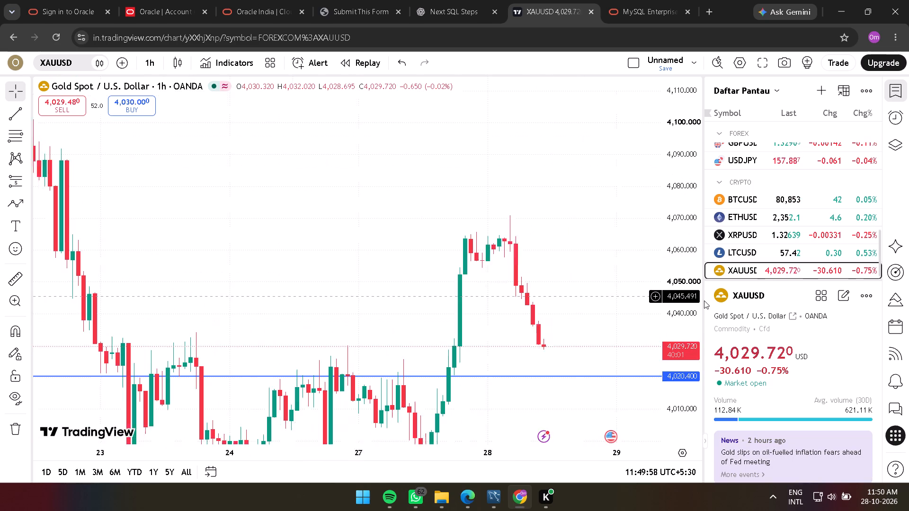
pyautogui.moveTo(704, 300); pyautogui.dragTo(704, 300)
pyautogui.moveTo(582, 257); pyautogui.dragTo(540, 254)
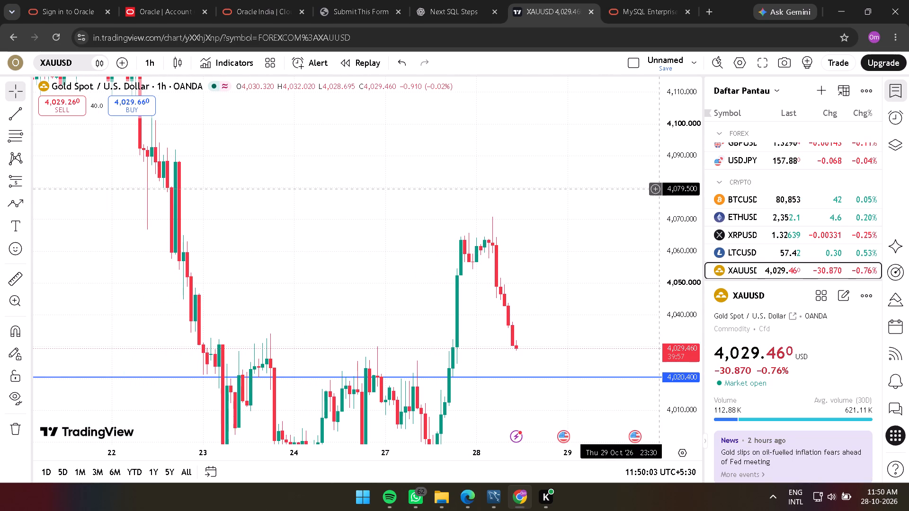
pyautogui.moveTo(670, 138); pyautogui.dragTo(712, 434)
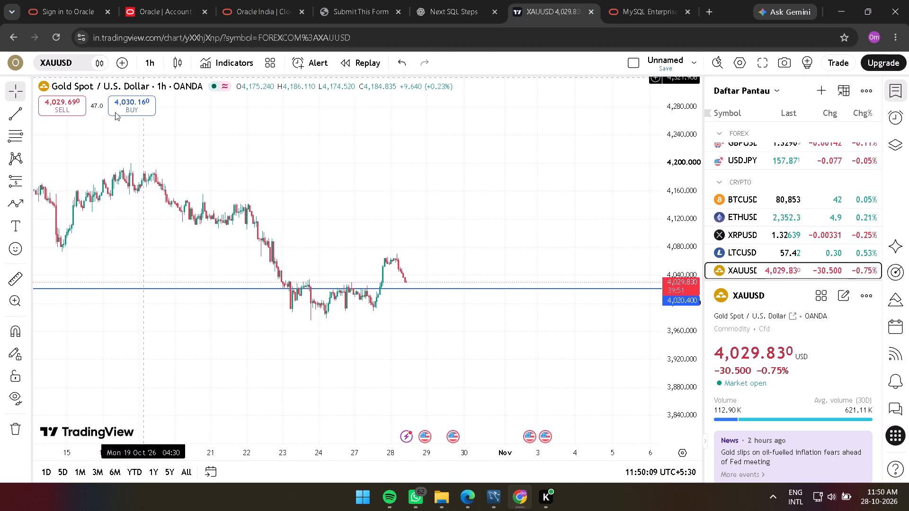
pyautogui.click(21, 115)
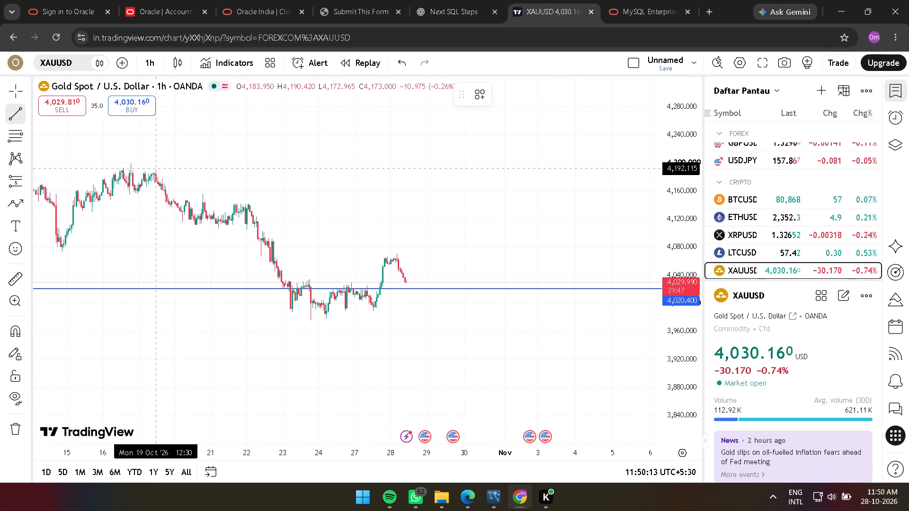
pyautogui.moveTo(152, 168); pyautogui.dragTo(435, 268)
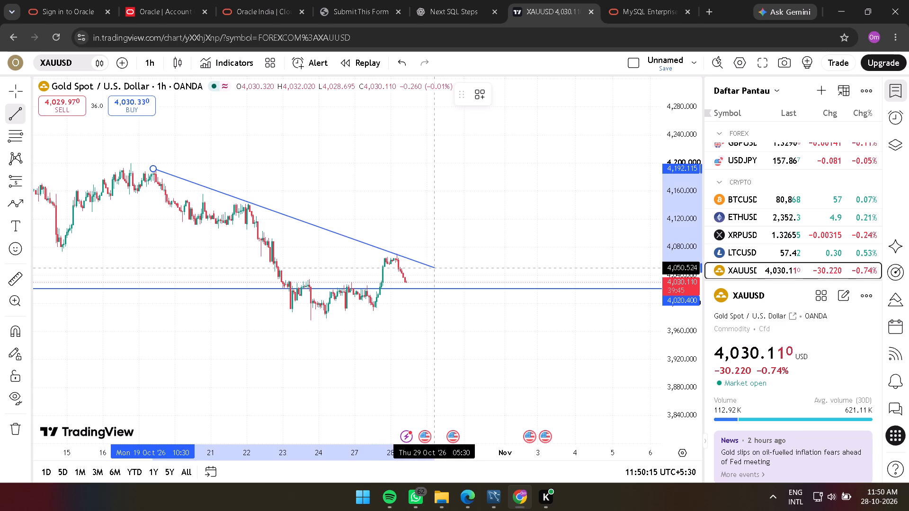
pyautogui.moveTo(435, 268); pyautogui.dragTo(438, 273)
pyautogui.click(438, 273)
pyautogui.click(482, 241)
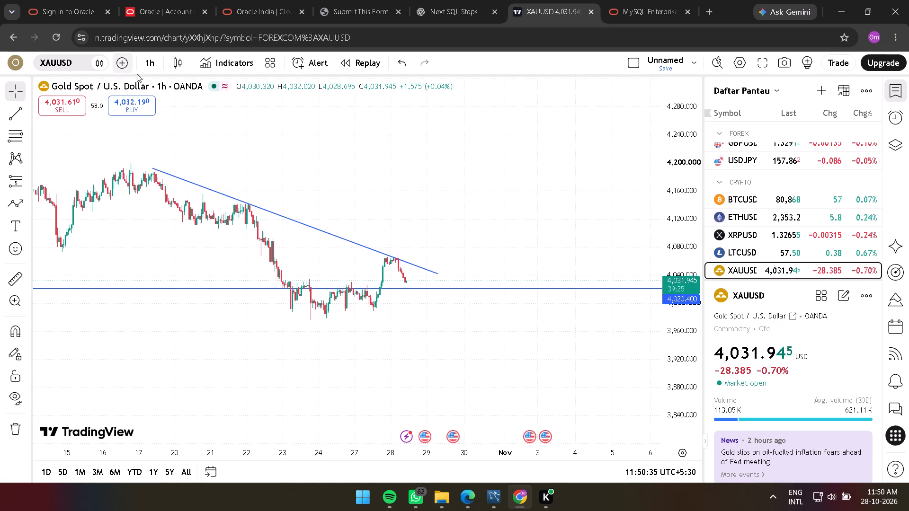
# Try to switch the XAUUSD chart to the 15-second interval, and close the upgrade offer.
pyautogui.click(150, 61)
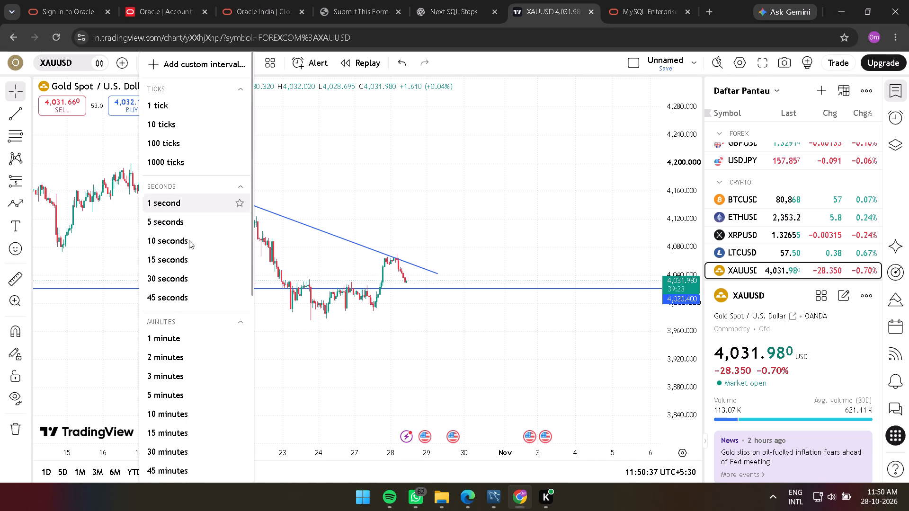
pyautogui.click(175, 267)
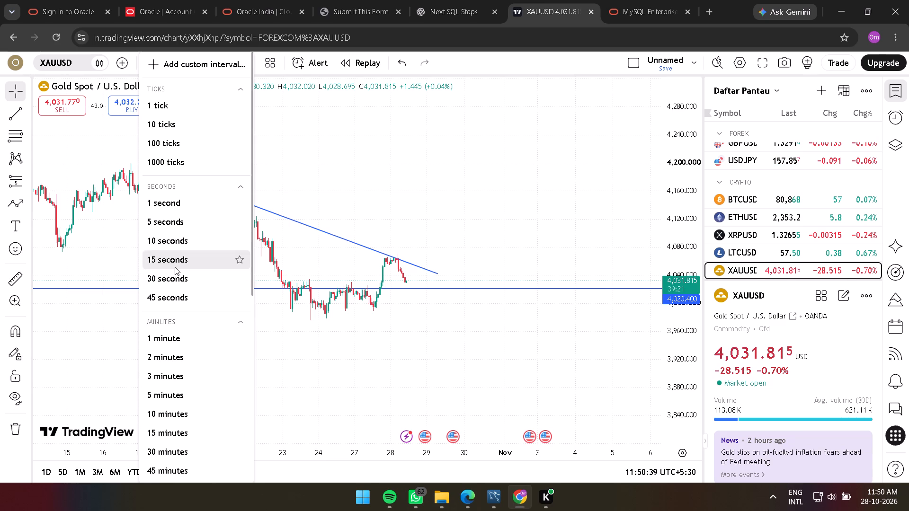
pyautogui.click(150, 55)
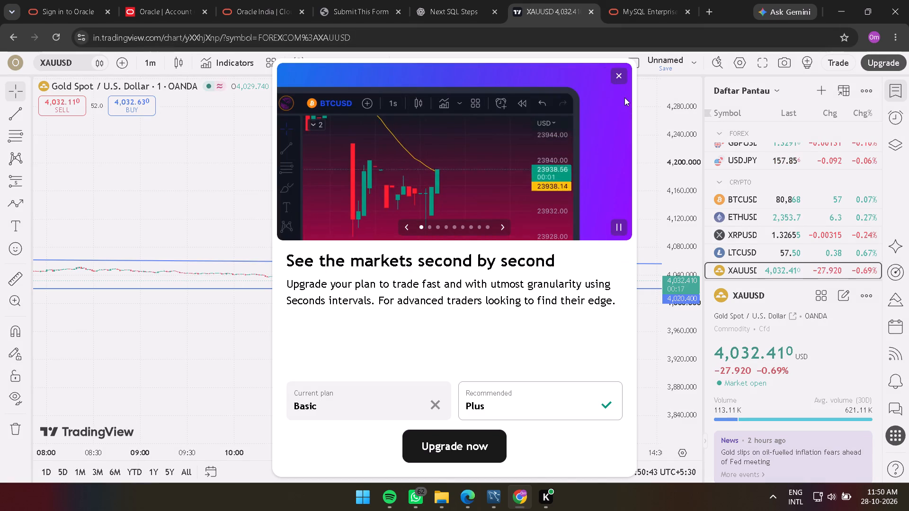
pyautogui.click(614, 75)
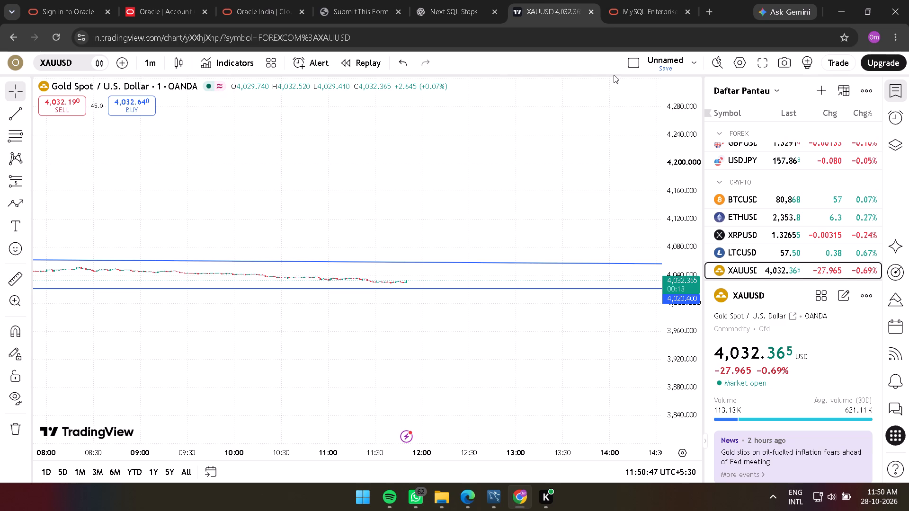
# Switch the chart to the 15-minute interval and examine the latest decline between the descending trend line and the 4,020.400 line.
pyautogui.click(157, 65)
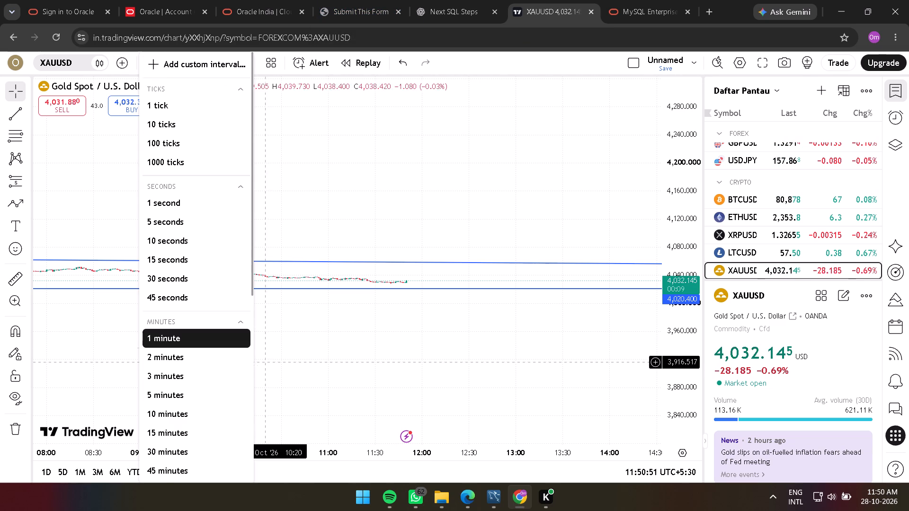
pyautogui.click(175, 436)
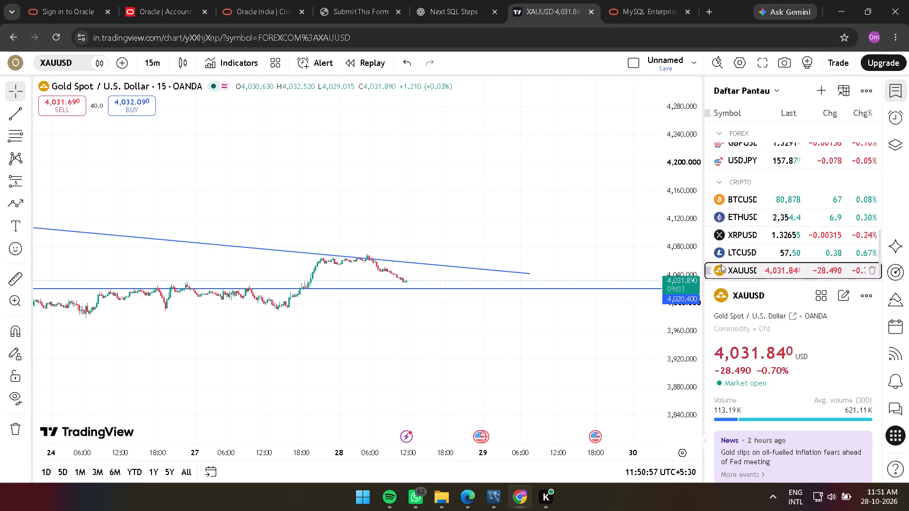
pyautogui.moveTo(687, 384); pyautogui.dragTo(703, 62)
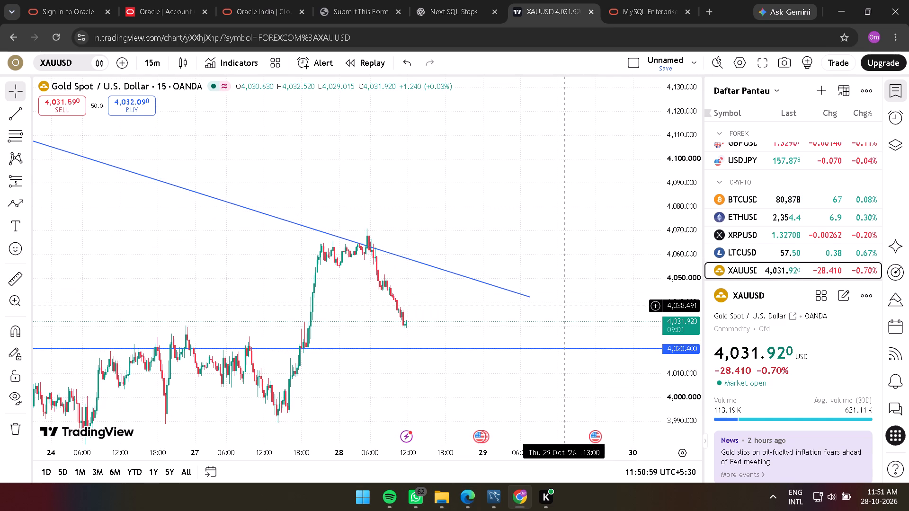
pyautogui.moveTo(564, 305); pyautogui.dragTo(620, 180)
pyautogui.moveTo(690, 393); pyautogui.dragTo(645, 150)
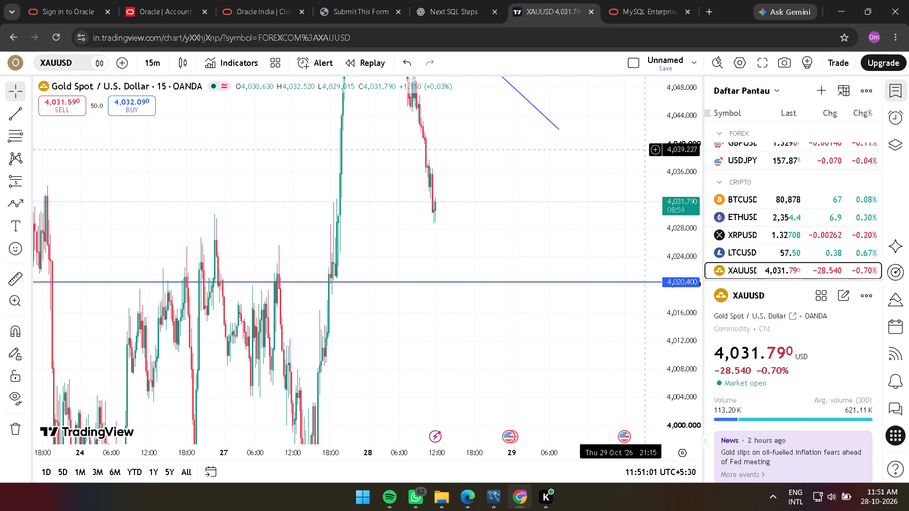
pyautogui.moveTo(490, 209); pyautogui.dragTo(591, 196)
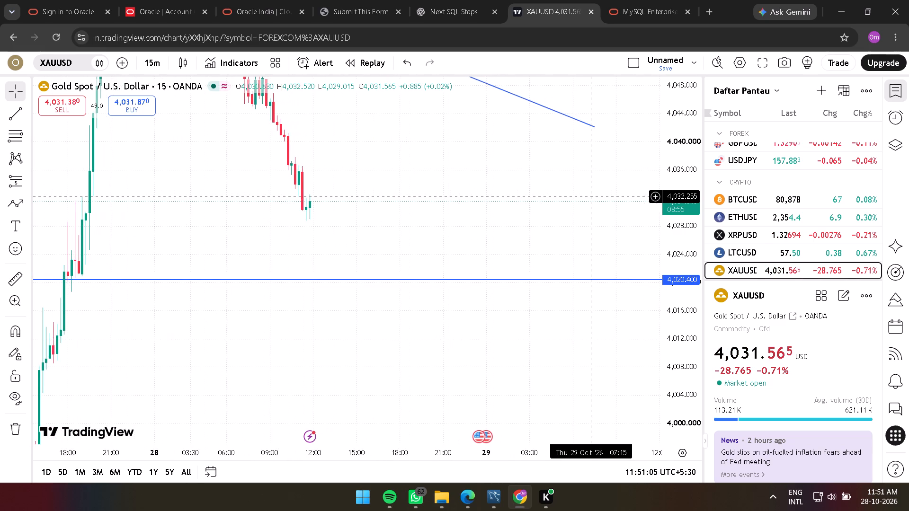
pyautogui.moveTo(199, 176); pyautogui.dragTo(253, 256)
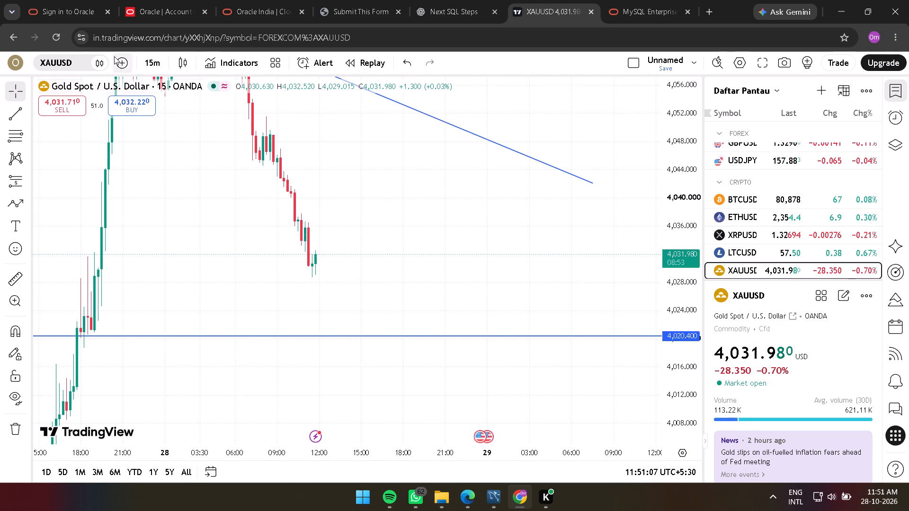
# Switch the XAUUSD chart to the 5-minute interval.
pyautogui.click(147, 59)
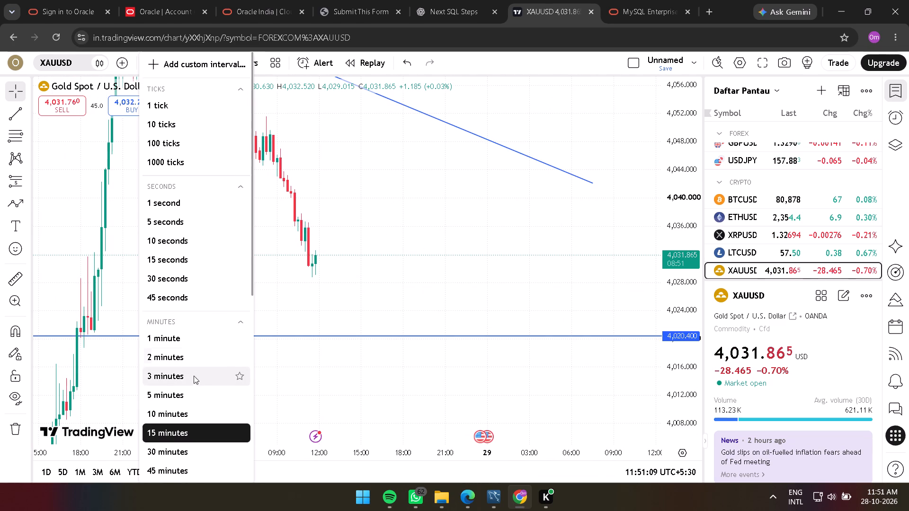
pyautogui.click(188, 395)
# Draw a rectangle zone above the latest candles between about 4,033.2 and 4,032.5, spanning 10:55 to about 12:10.
pyautogui.moveTo(332, 279); pyautogui.dragTo(414, 272)
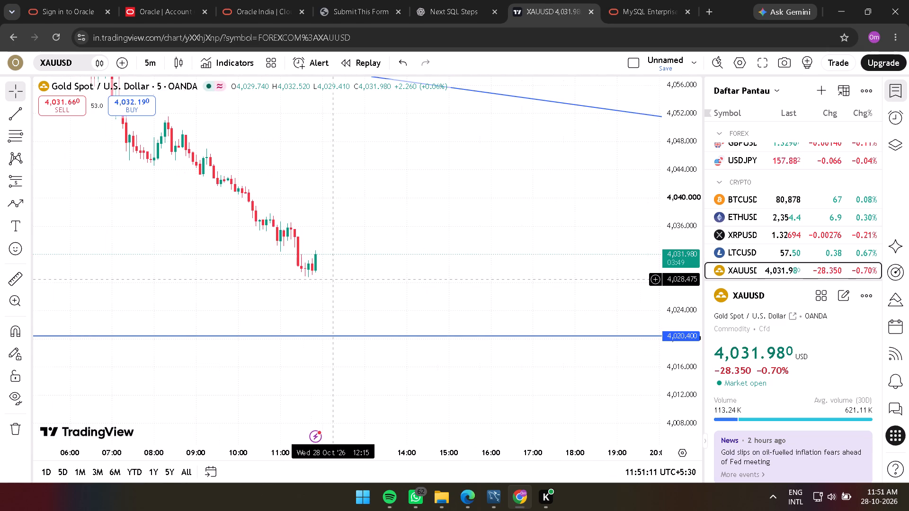
pyautogui.moveTo(414, 272); pyautogui.dragTo(424, 273)
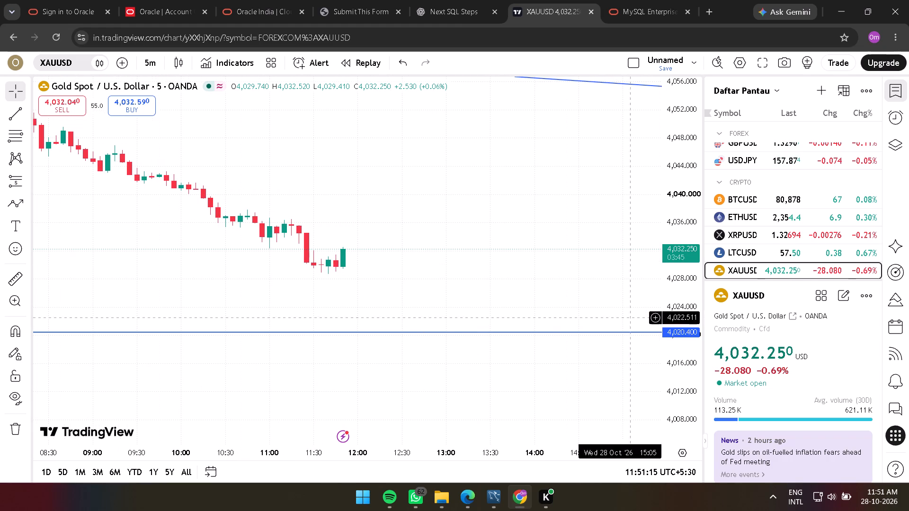
pyautogui.moveTo(689, 380); pyautogui.dragTo(633, 125)
pyautogui.moveTo(428, 195); pyautogui.dragTo(440, 234)
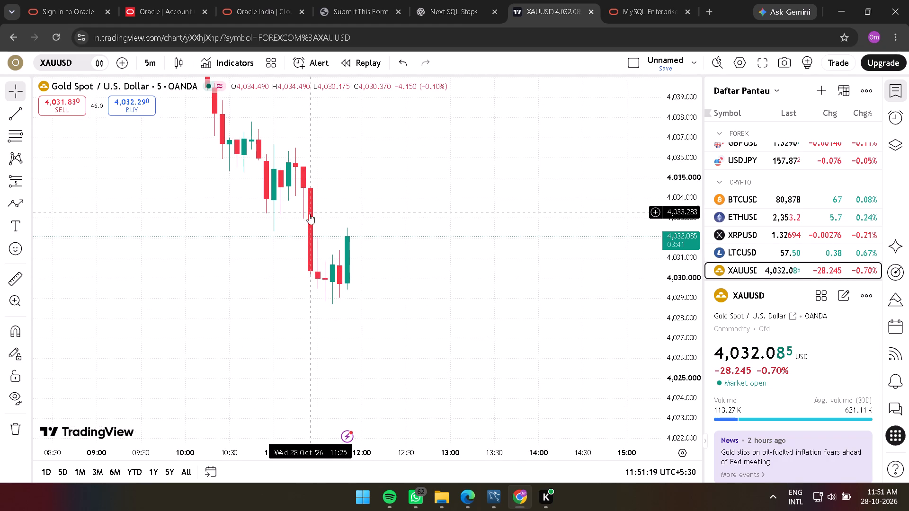
pyautogui.click(26, 219)
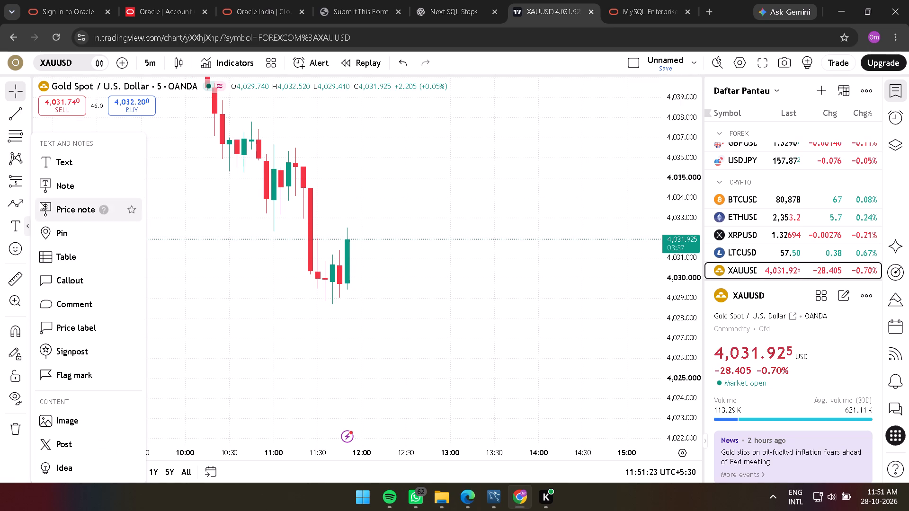
pyautogui.click(27, 200)
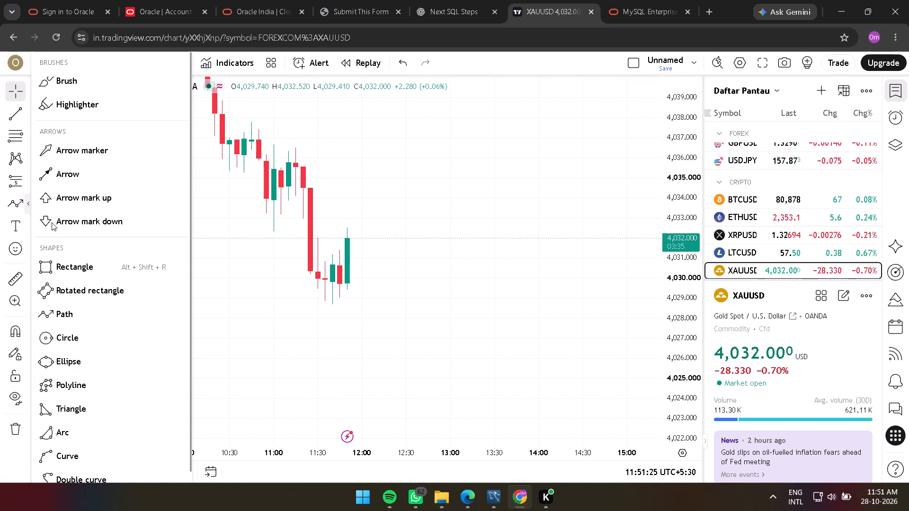
pyautogui.click(90, 271)
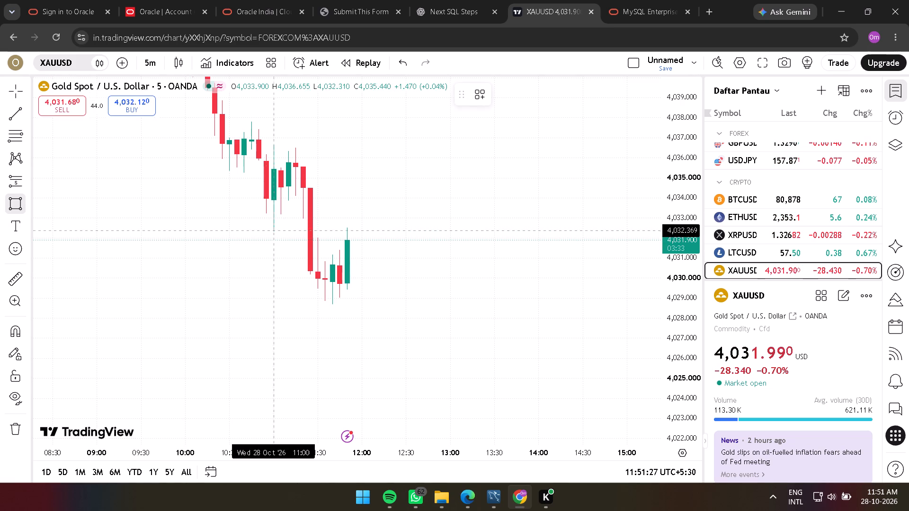
pyautogui.moveTo(266, 213); pyautogui.dragTo(374, 227)
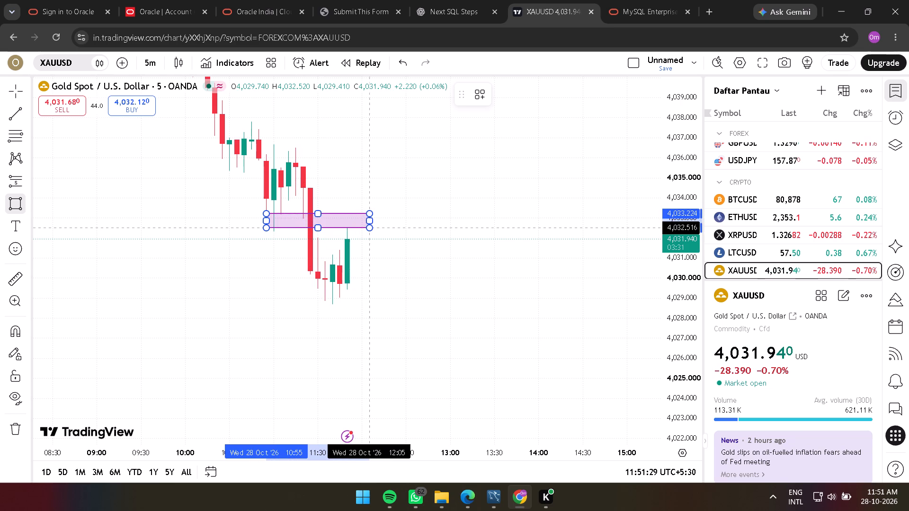
pyautogui.moveTo(374, 227); pyautogui.dragTo(380, 227)
pyautogui.click(380, 227)
pyautogui.click(435, 227)
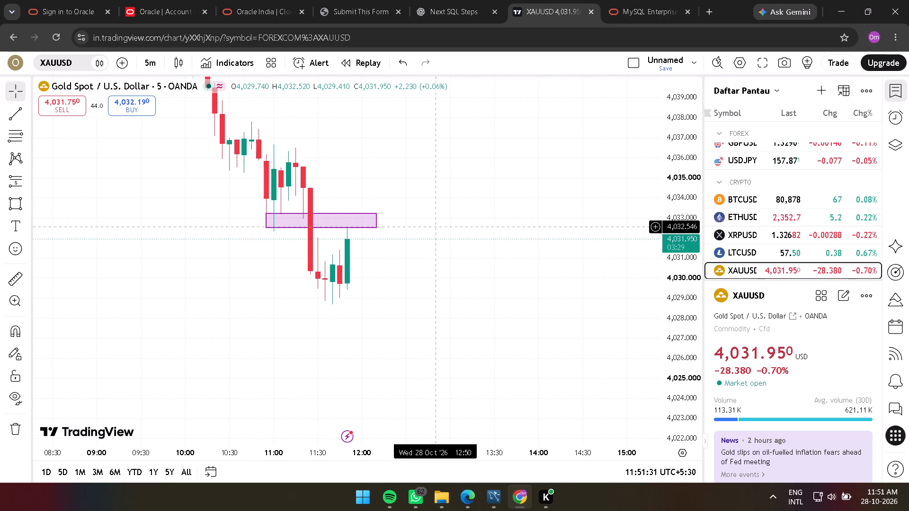
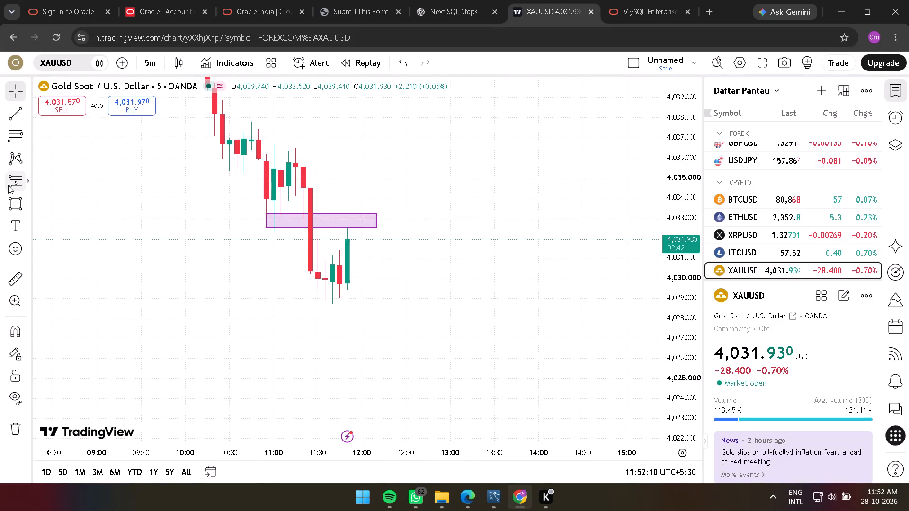
# Place a short position at the latest candle with entry about 4,032.2, target about 4,027.6, and stop tightened to about 4,034.4.
pyautogui.click(6, 182)
pyautogui.click(351, 234)
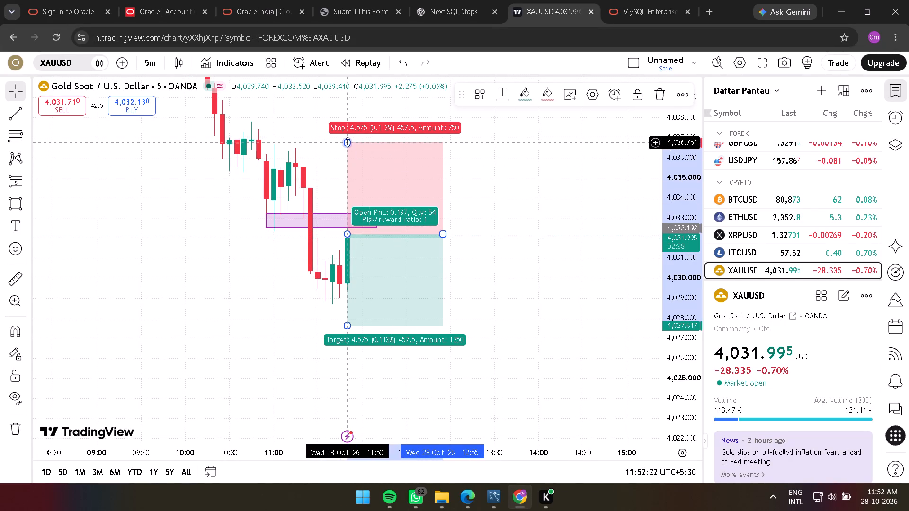
pyautogui.moveTo(348, 142); pyautogui.dragTo(361, 172)
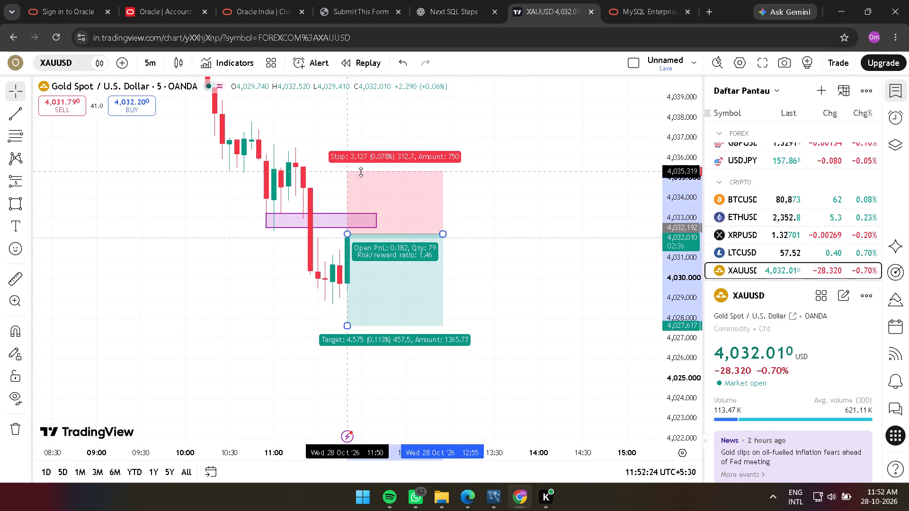
pyautogui.moveTo(361, 172); pyautogui.dragTo(374, 189)
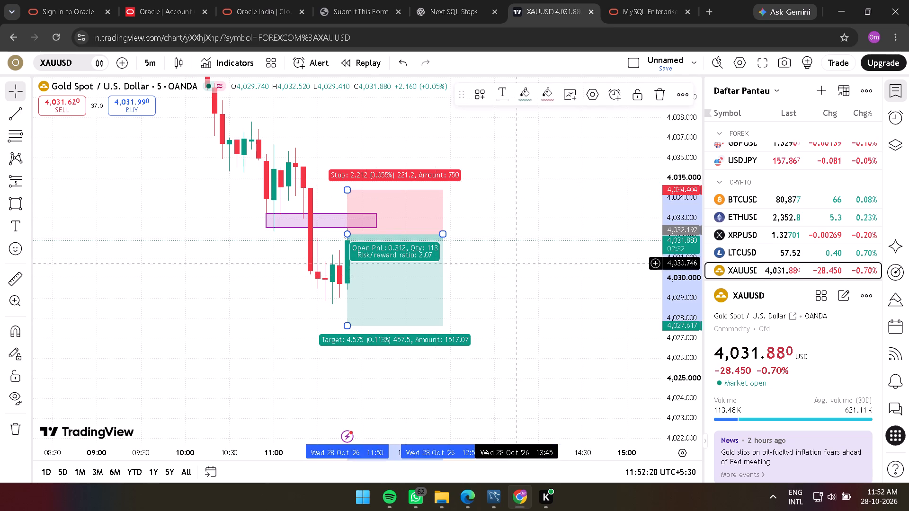
pyautogui.click(527, 283)
pyautogui.moveTo(527, 283); pyautogui.dragTo(536, 166)
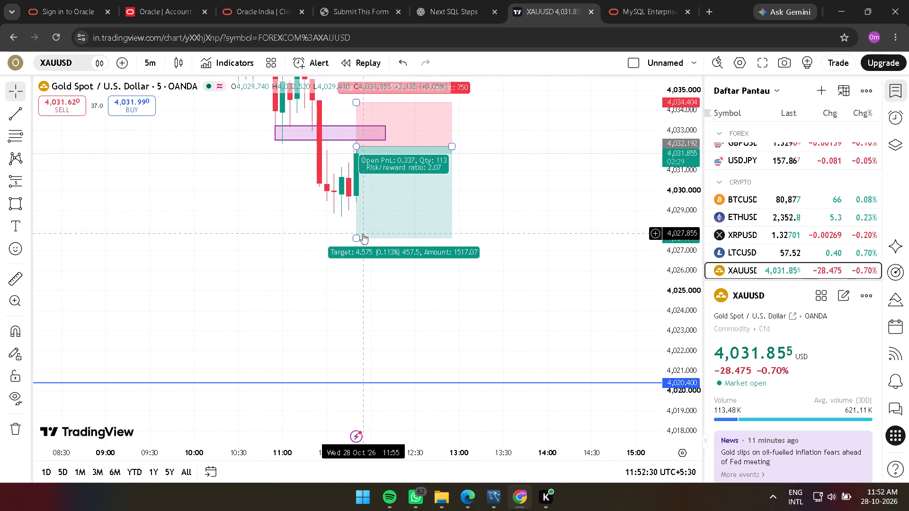
pyautogui.click(358, 238)
pyautogui.click(530, 216)
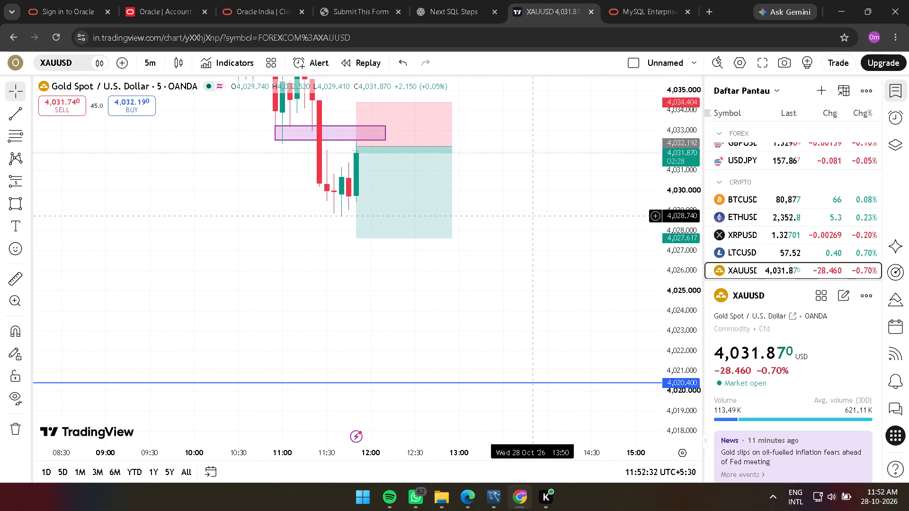
# Switch the XAUUSD chart to the 1-minute interval.
pyautogui.click(143, 61)
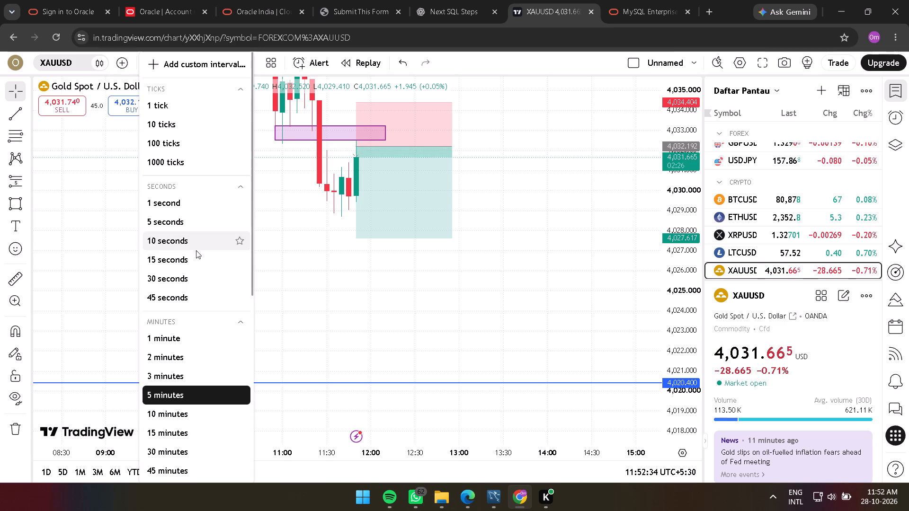
pyautogui.click(193, 338)
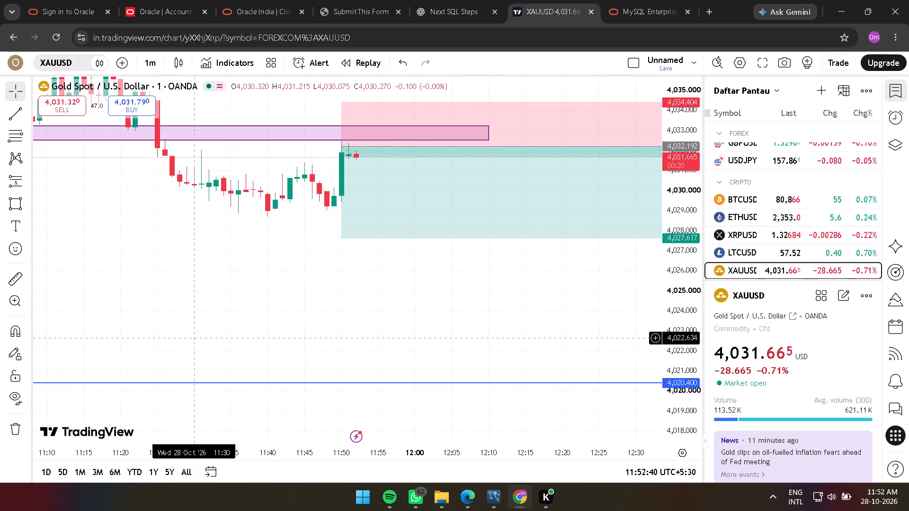
# Shorten the short position's time span so that it ends at about 12:21.
pyautogui.moveTo(492, 342); pyautogui.dragTo(431, 445)
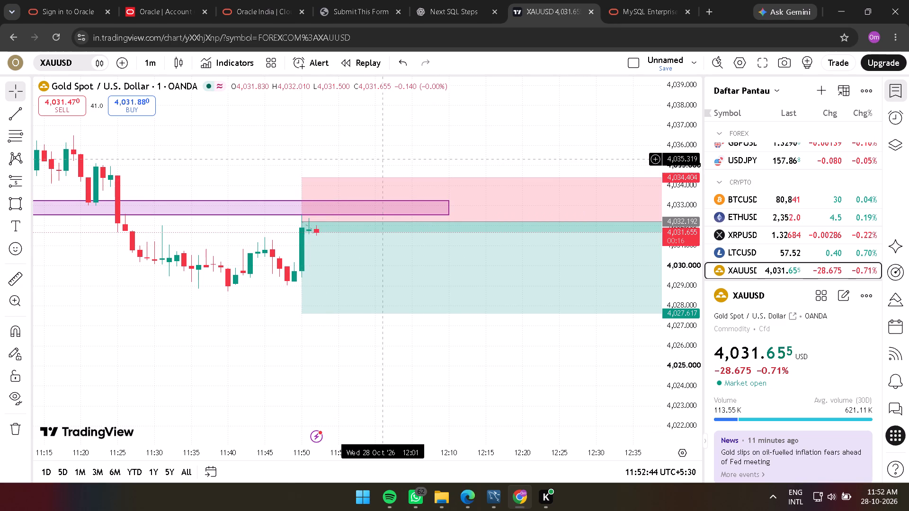
pyautogui.moveTo(381, 159); pyautogui.dragTo(223, 152)
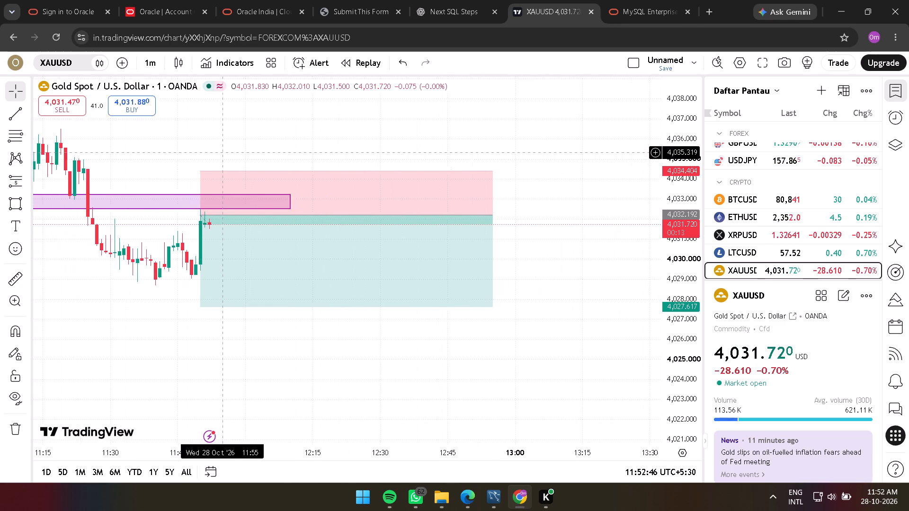
pyautogui.moveTo(463, 214); pyautogui.dragTo(325, 231)
pyautogui.click(400, 243)
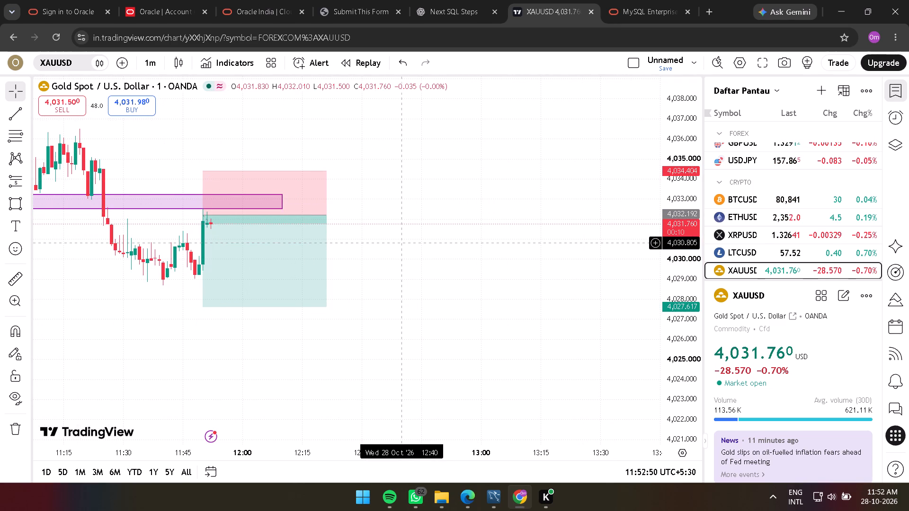
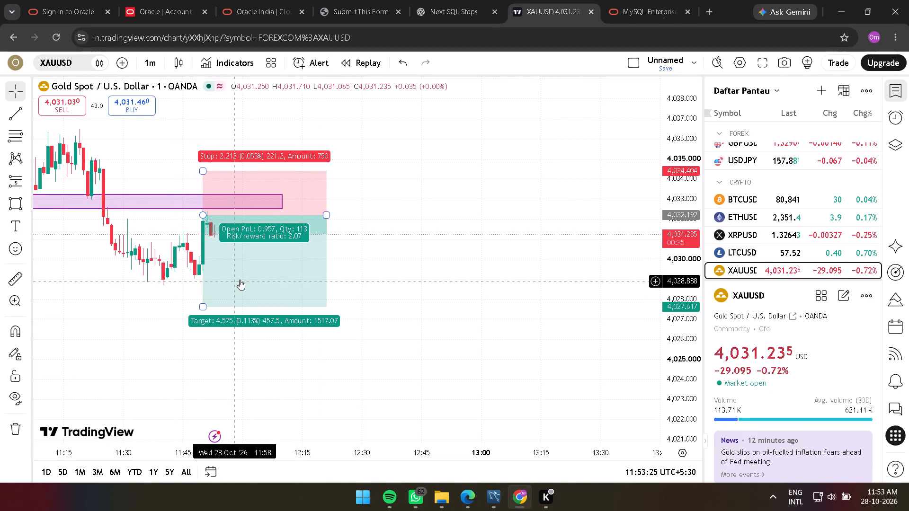
# Adjust the short position's target to about 4,027.8 for a risk/reward ratio of 2, and deselect the drawing.
pyautogui.moveTo(203, 310); pyautogui.dragTo(203, 308)
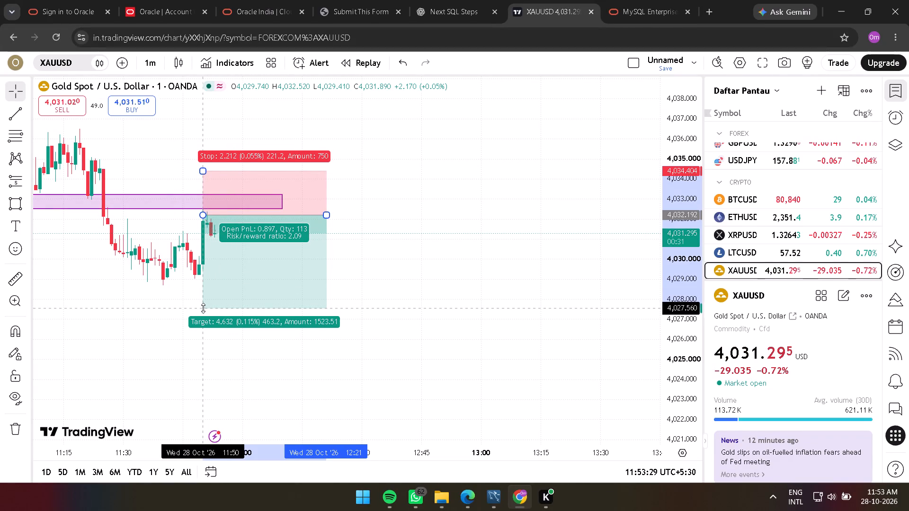
pyautogui.moveTo(203, 308); pyautogui.dragTo(203, 304)
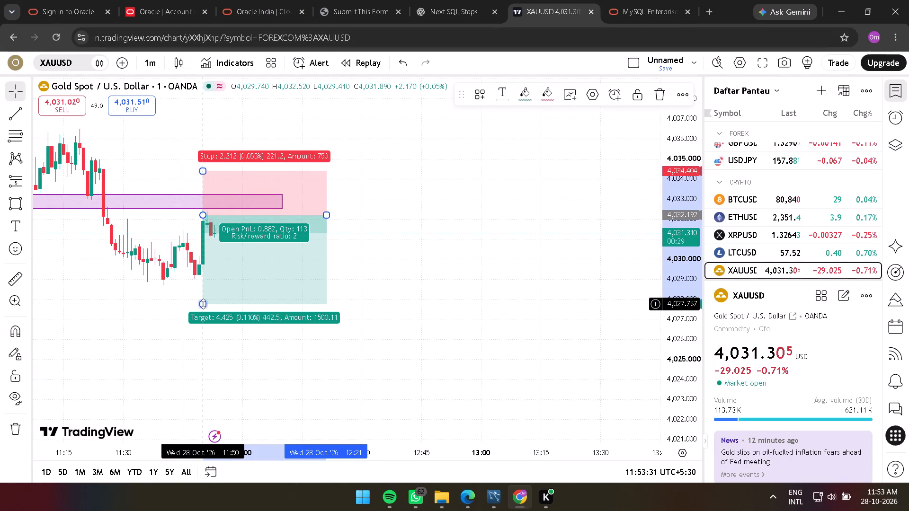
pyautogui.click(392, 260)
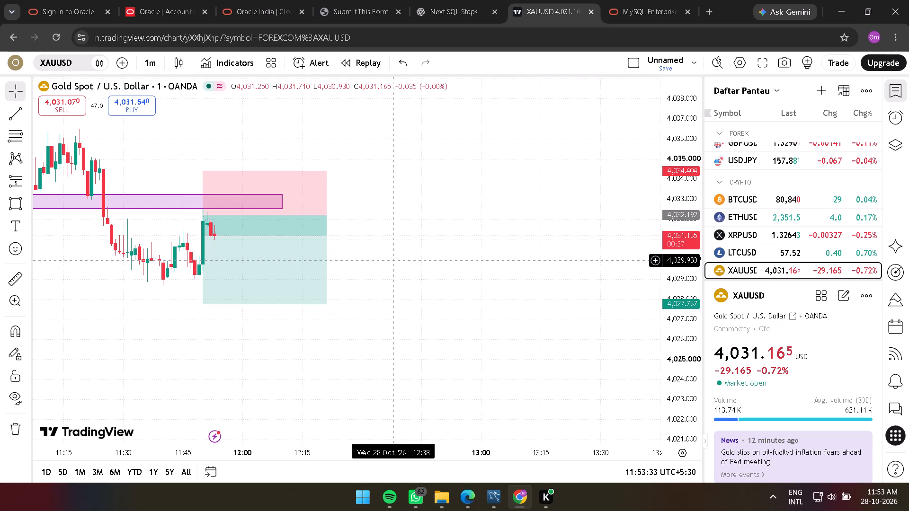
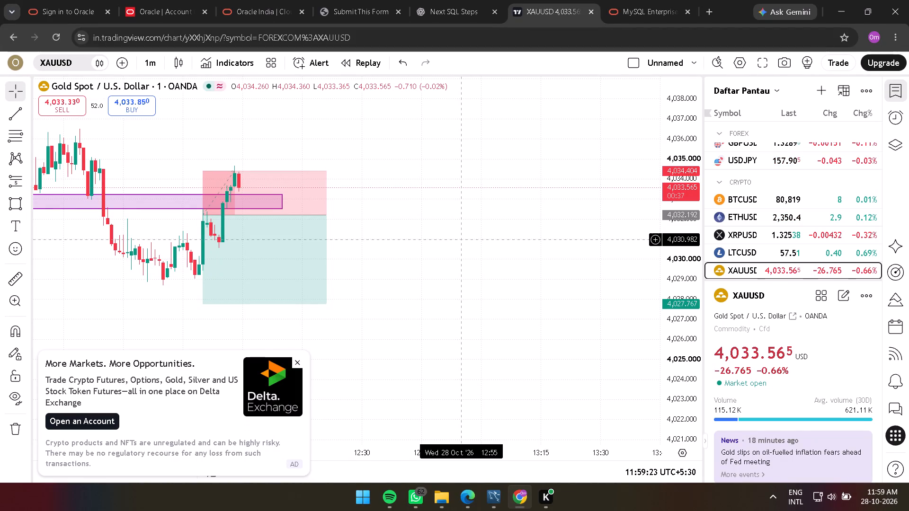
# Delete the short position drawing with risk/reward ratio 2 from the XAUUSD chart.
pyautogui.click(268, 208)
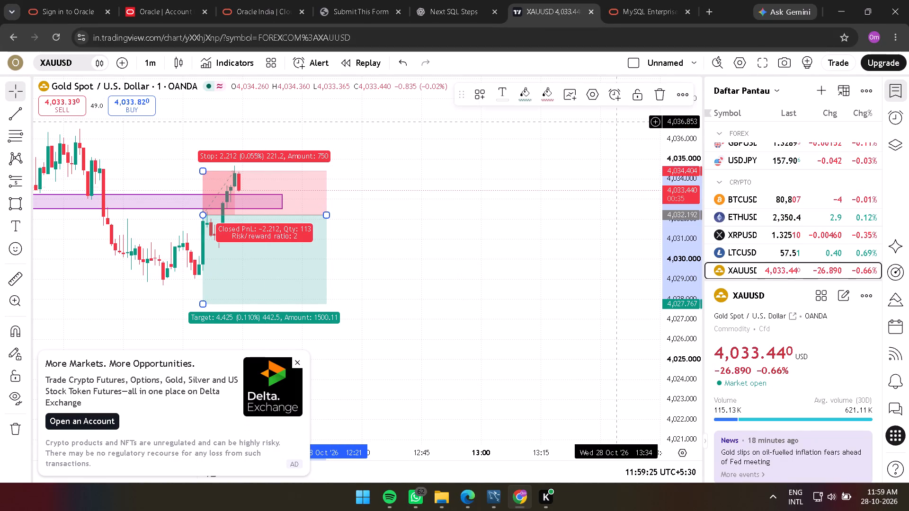
pyautogui.click(664, 97)
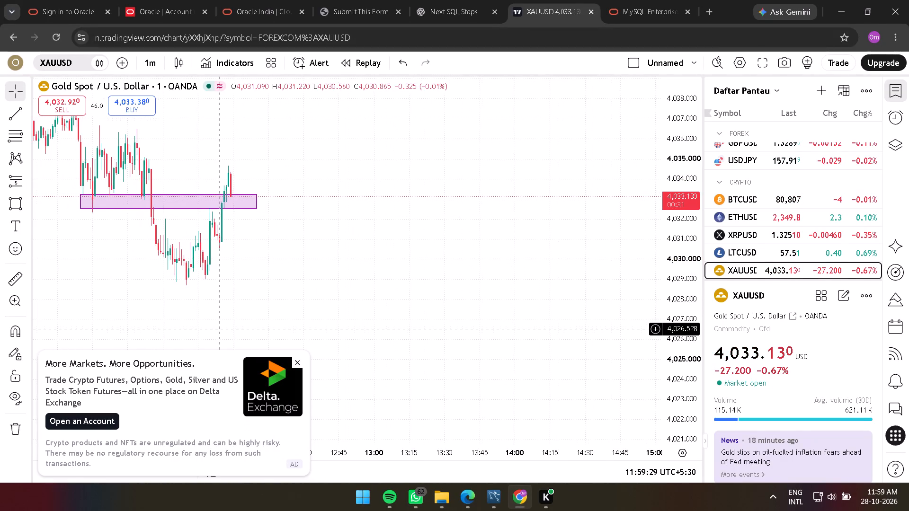
# Switch the XAUUSD chart to the 5-minute timeframe to view the recent decline and the marked levels.
pyautogui.moveTo(92, 307); pyautogui.dragTo(400, 229)
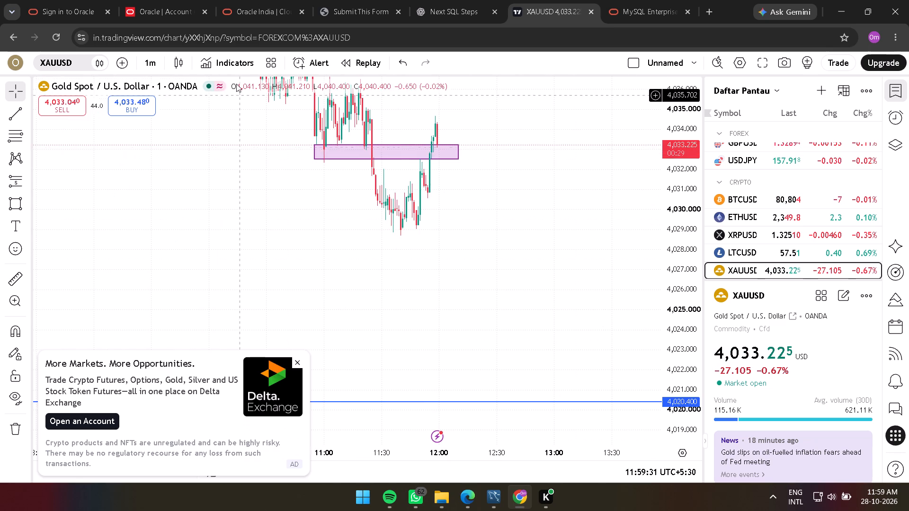
pyautogui.click(150, 72)
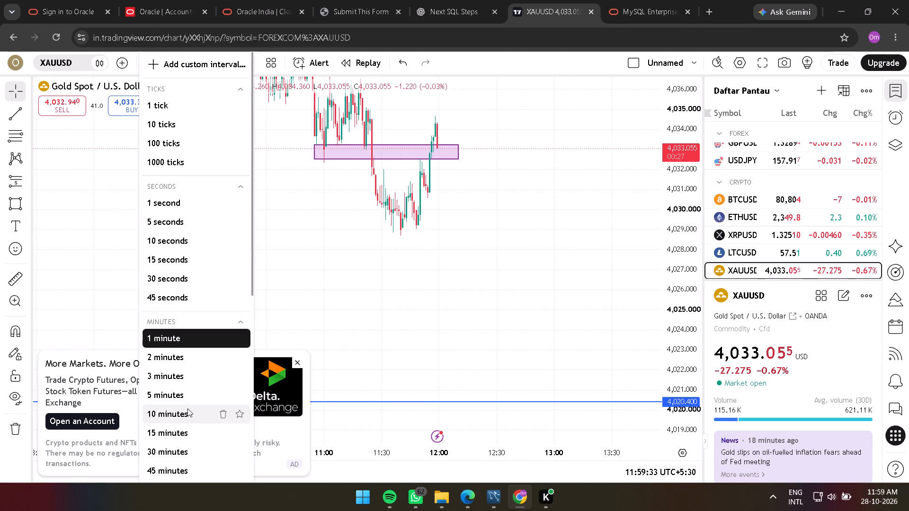
pyautogui.click(203, 392)
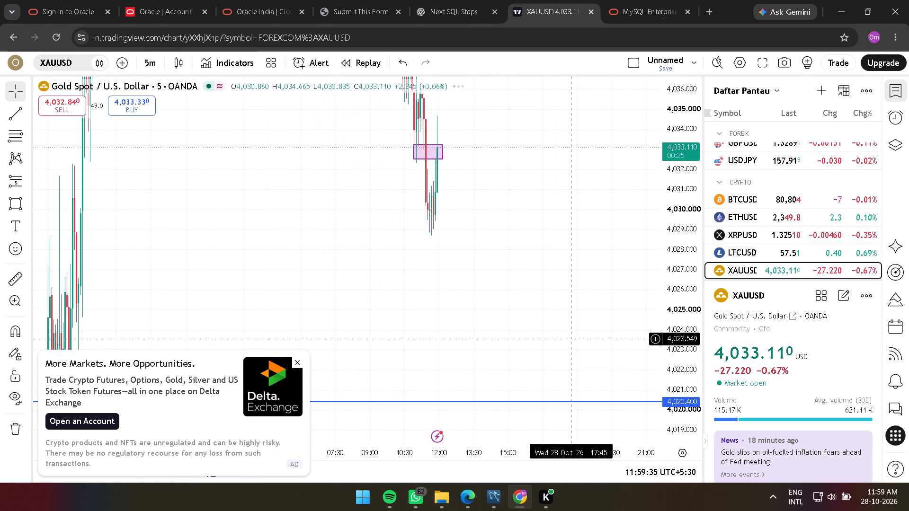
pyautogui.moveTo(675, 203); pyautogui.dragTo(696, 465)
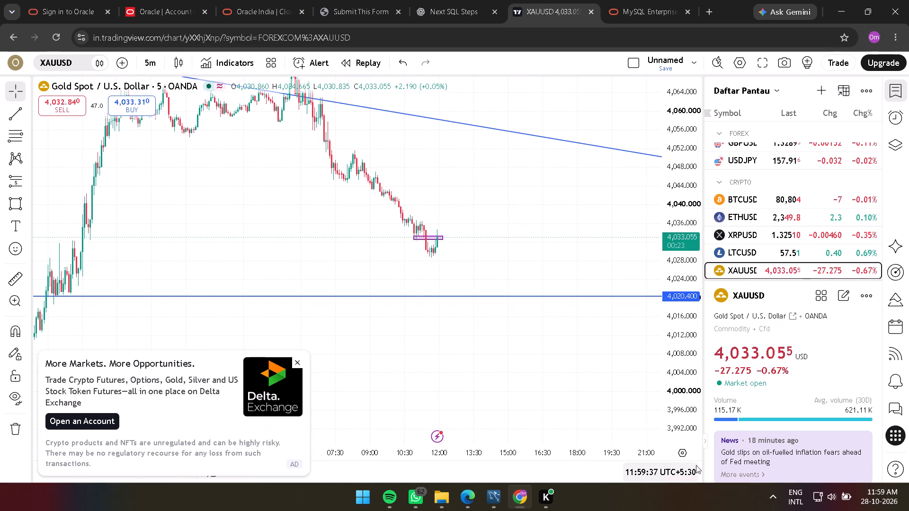
pyautogui.moveTo(552, 256); pyautogui.dragTo(533, 260)
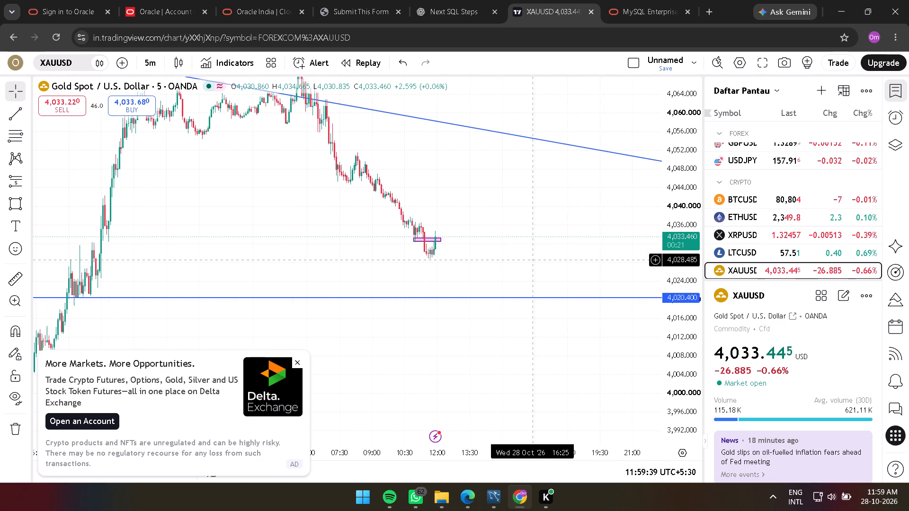
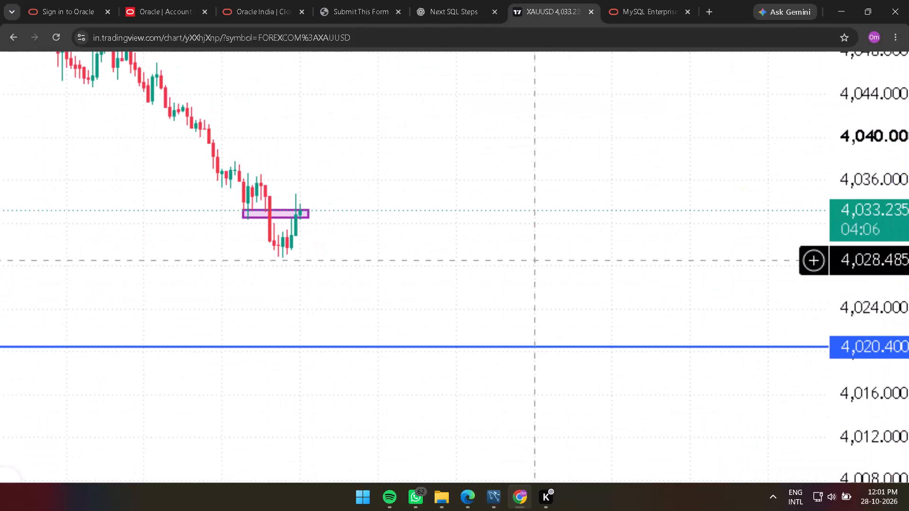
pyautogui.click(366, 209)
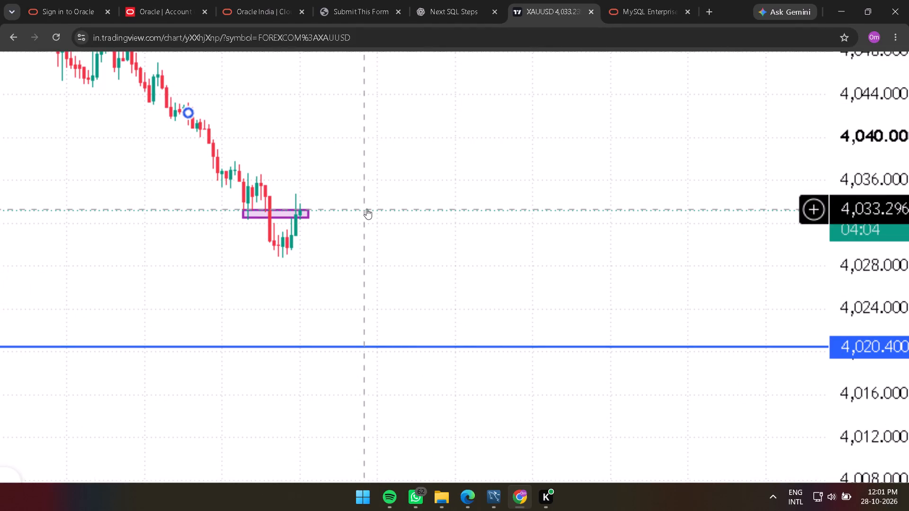
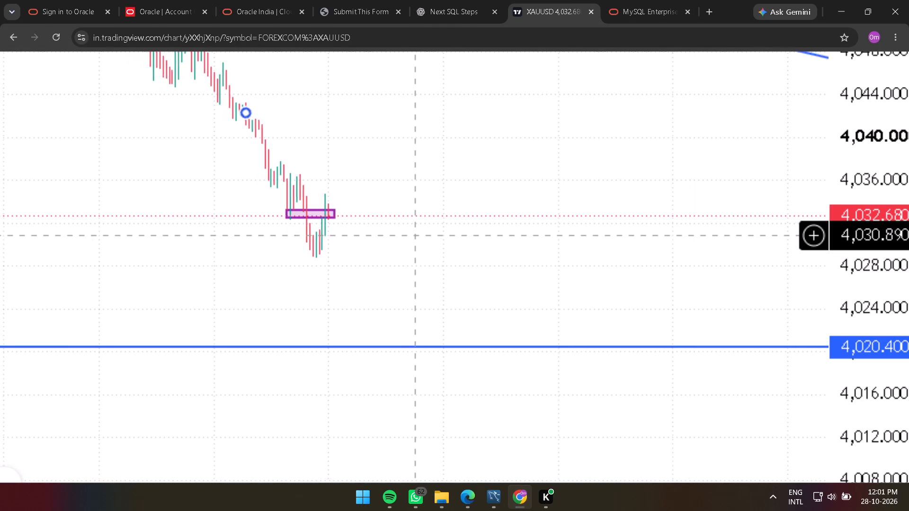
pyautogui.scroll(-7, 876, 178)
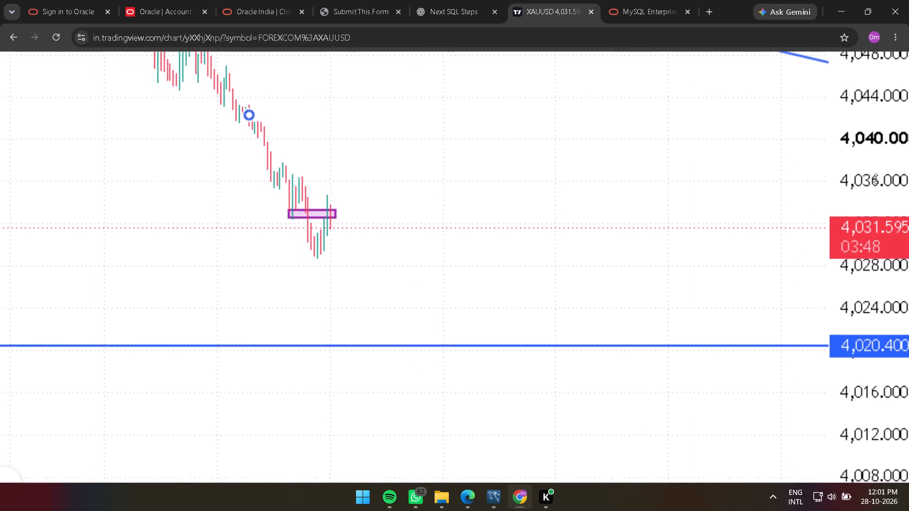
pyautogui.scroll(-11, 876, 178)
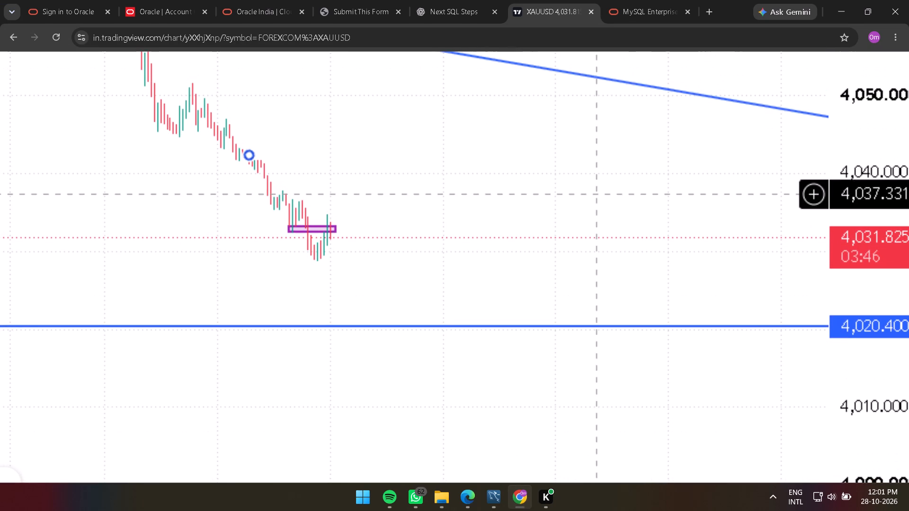
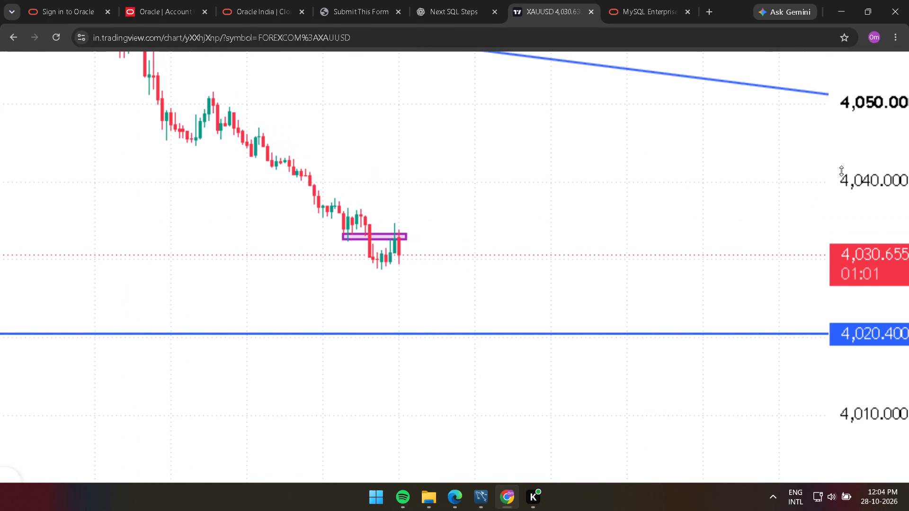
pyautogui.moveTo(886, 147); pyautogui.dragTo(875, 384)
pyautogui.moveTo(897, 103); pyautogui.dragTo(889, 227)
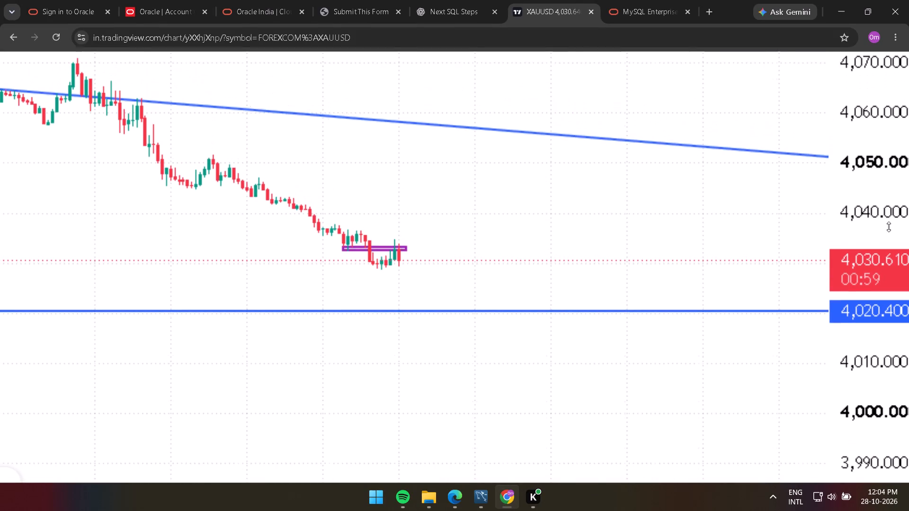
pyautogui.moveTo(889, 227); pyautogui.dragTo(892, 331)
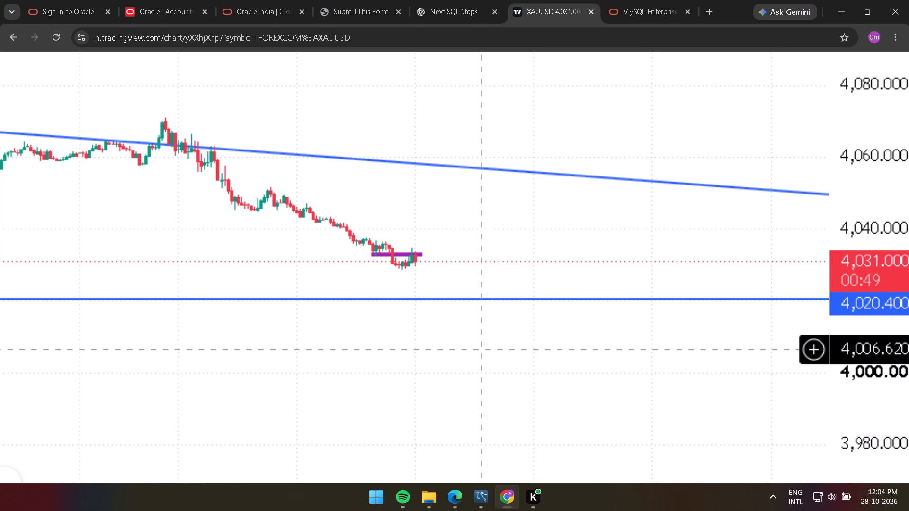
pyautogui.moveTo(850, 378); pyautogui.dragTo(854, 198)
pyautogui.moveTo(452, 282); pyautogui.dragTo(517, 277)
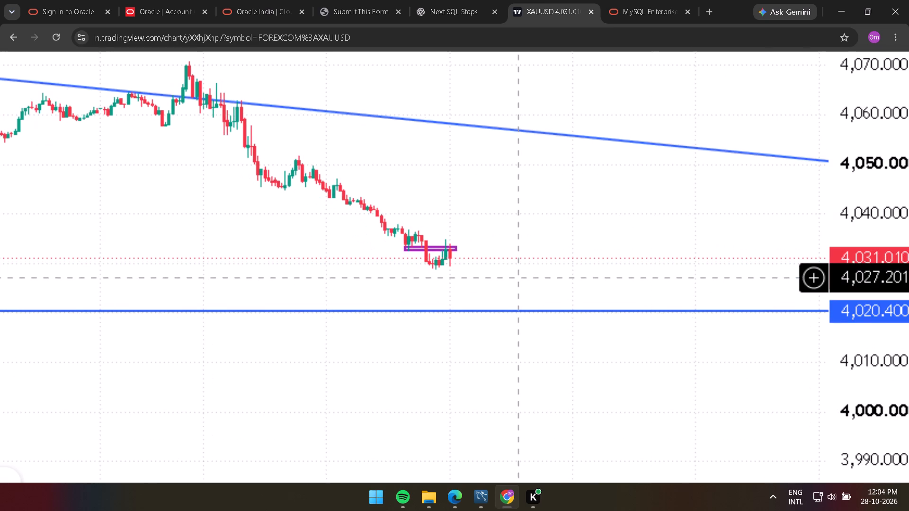